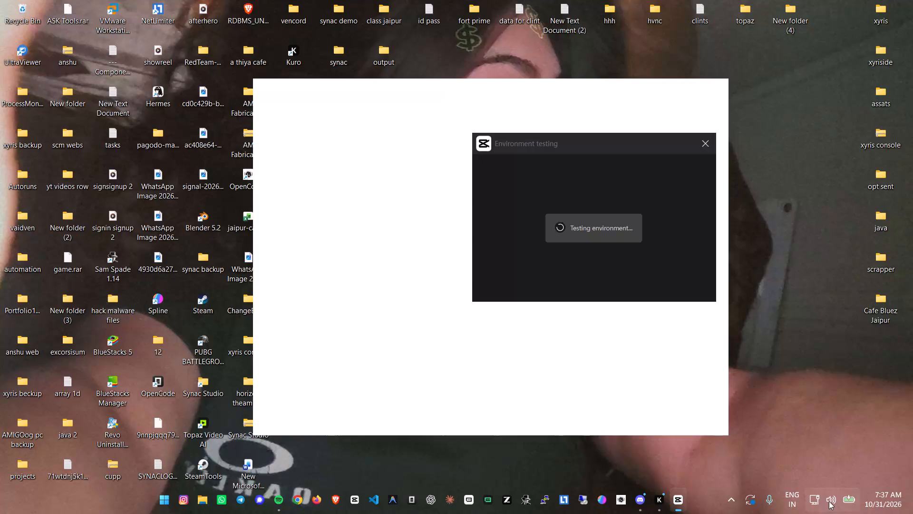
Switch to Spotify and play the song Status from Khooni Radio, skipping ahead to about 0:40.
left_click(276, 499)
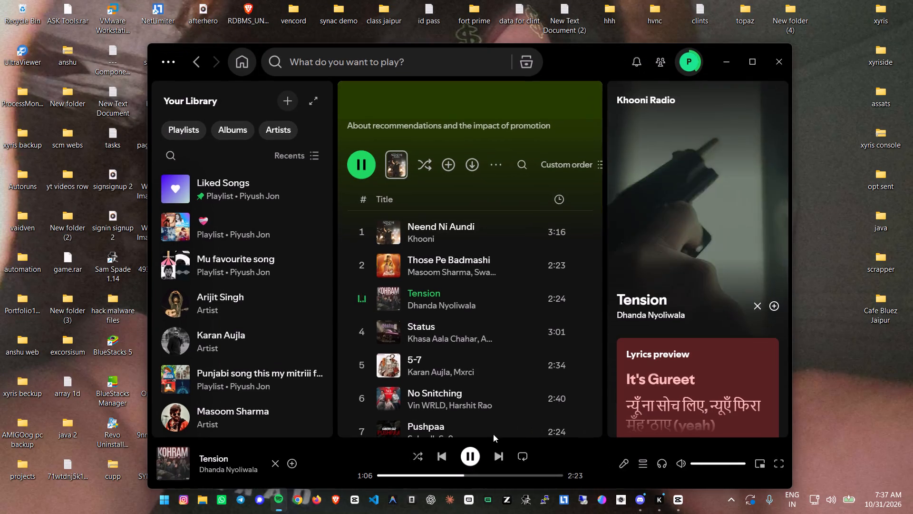
left_click(360, 335)
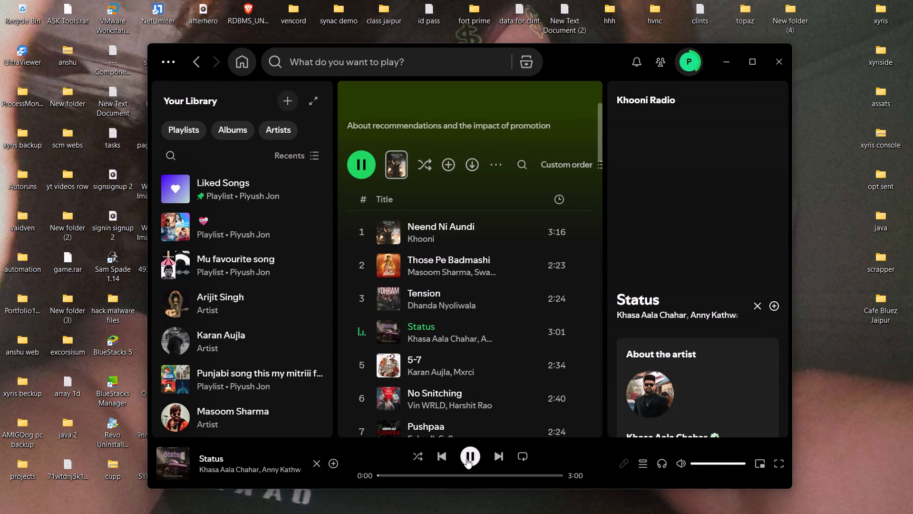
left_click(418, 473)
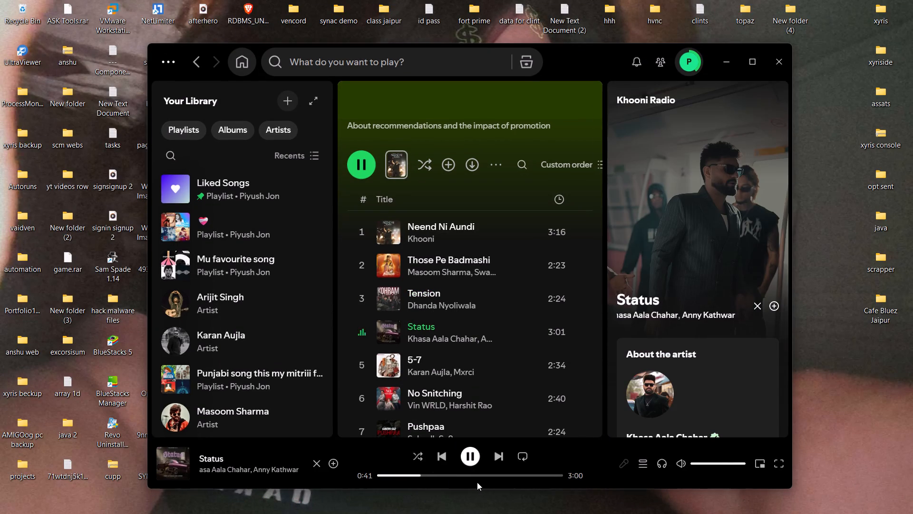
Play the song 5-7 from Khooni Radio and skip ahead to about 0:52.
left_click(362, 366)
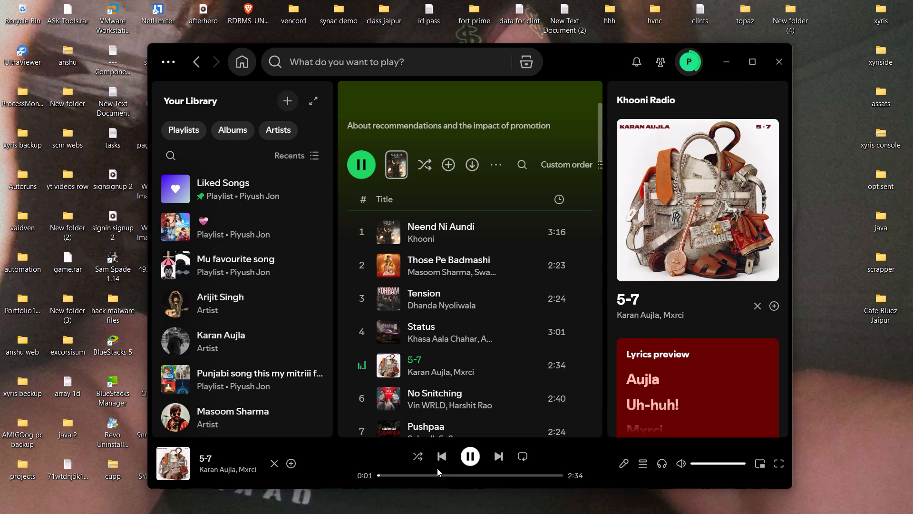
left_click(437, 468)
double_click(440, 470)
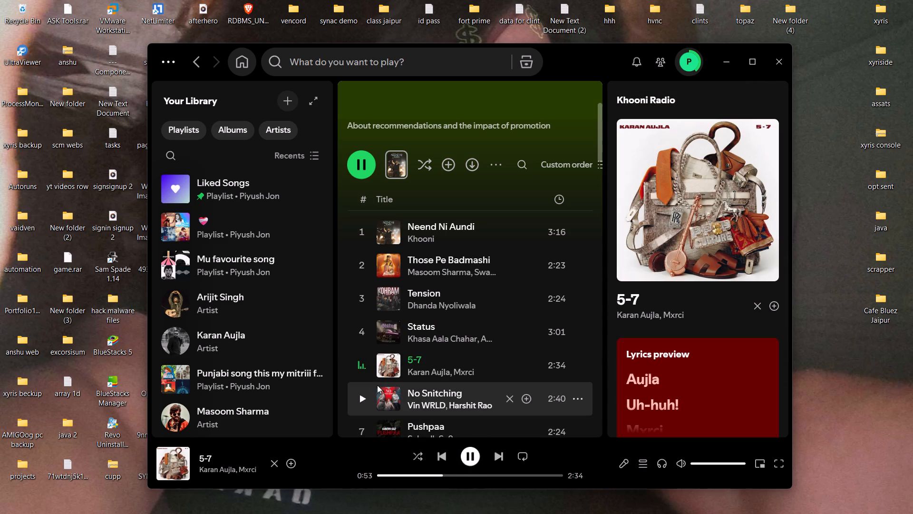
Play No Snitching from Khooni Radio, skip ahead to about 0:49, and minimise the Spotify window.
left_click(361, 398)
left_click(435, 475)
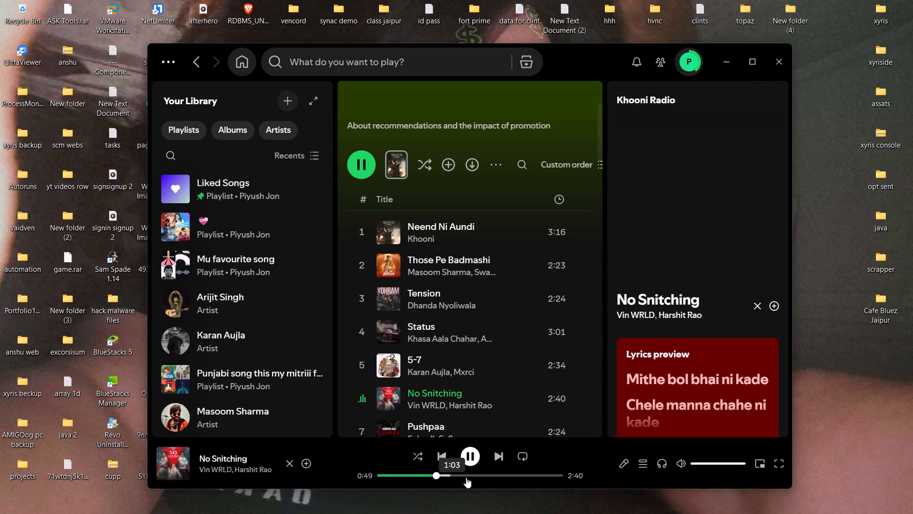
scroll(433, 399, "down", 1)
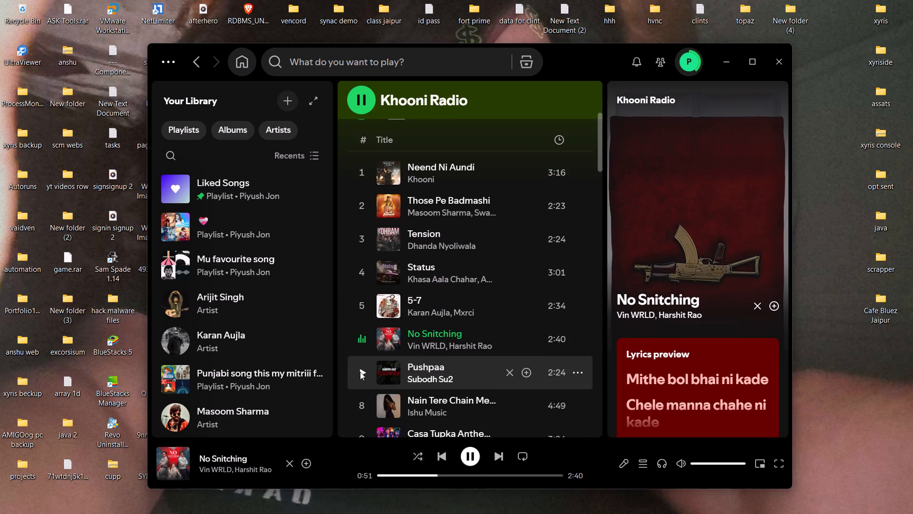
left_click(718, 58)
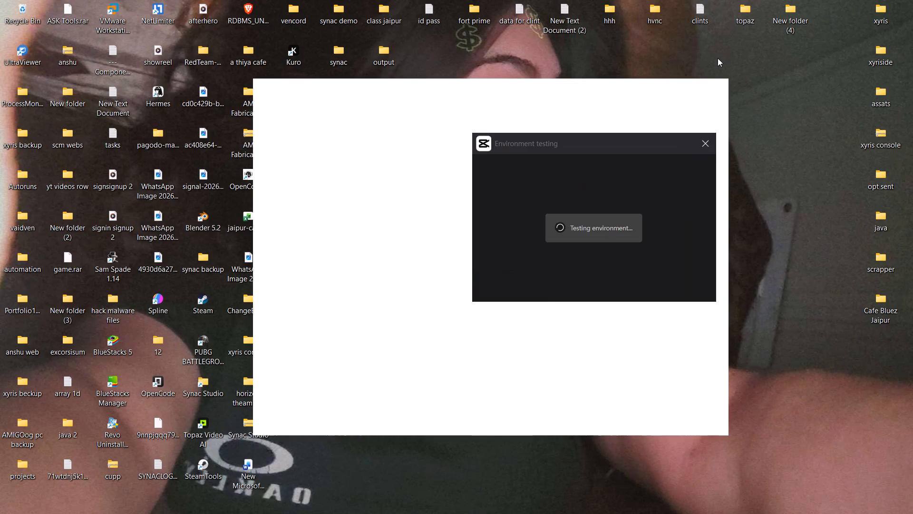
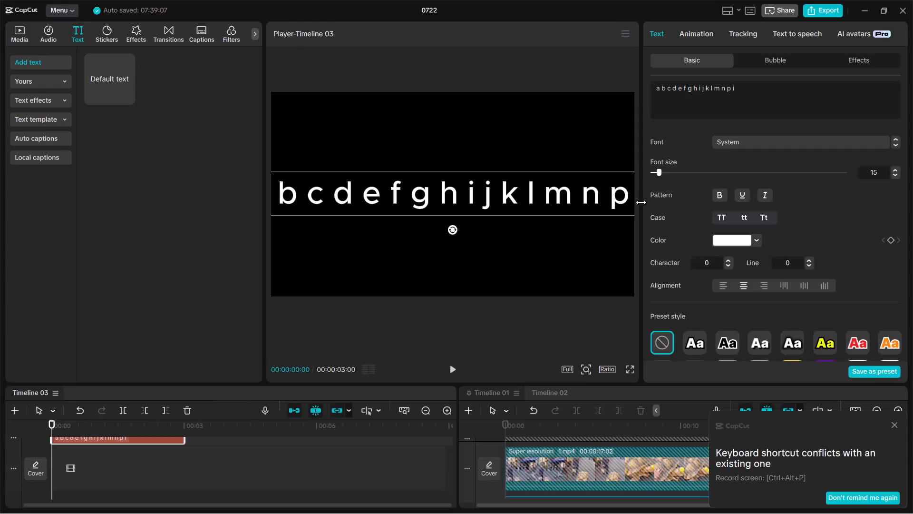
Dismiss the keyboard shortcut conflict notification covering the Timeline 01 area in CapCut.
left_click(897, 427)
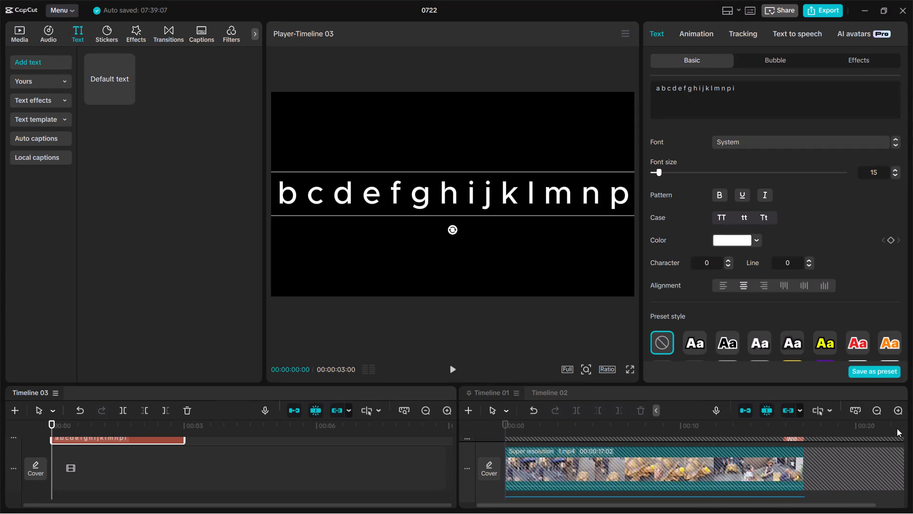
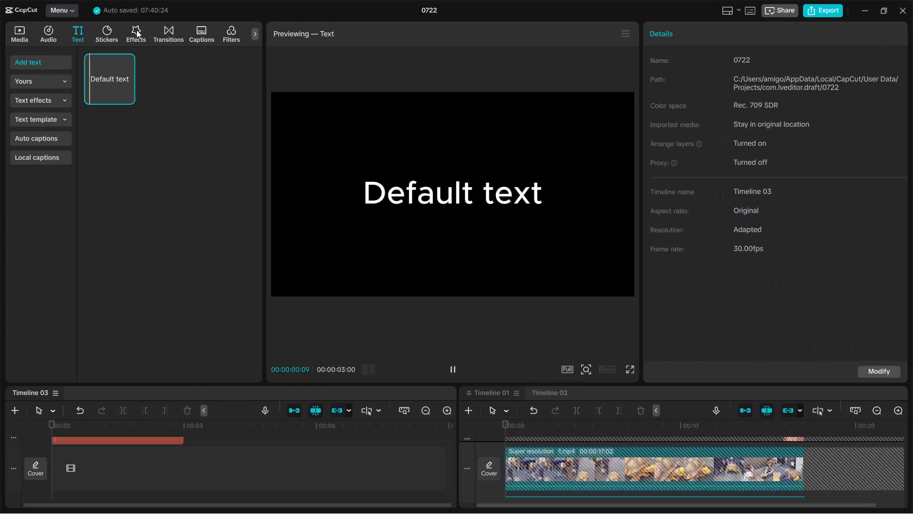
Look through the effects, transitions, captions, filters and stickers libraries, ending on the project's imported media.
left_click(136, 30)
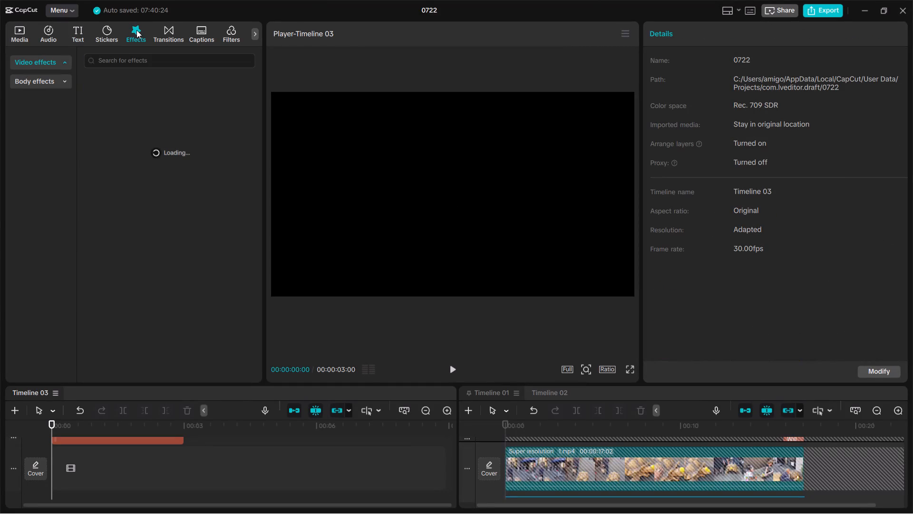
left_click(161, 33)
left_click(196, 33)
left_click(233, 34)
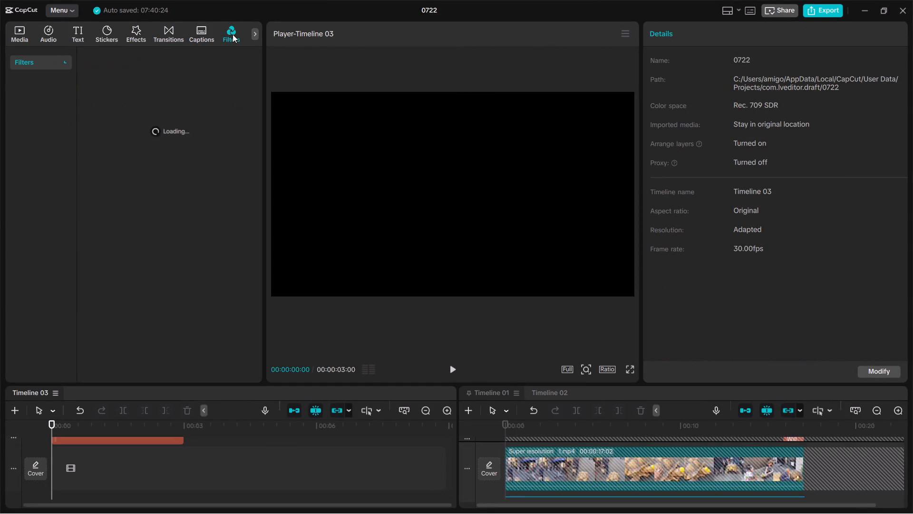
left_click(118, 37)
left_click(147, 37)
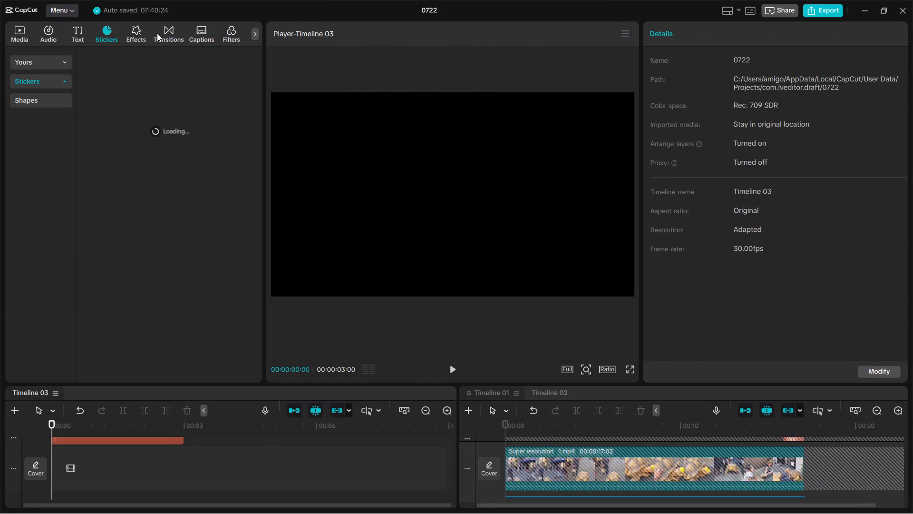
left_click(171, 30)
left_click(110, 36)
left_click(65, 36)
left_click(52, 37)
left_click(15, 35)
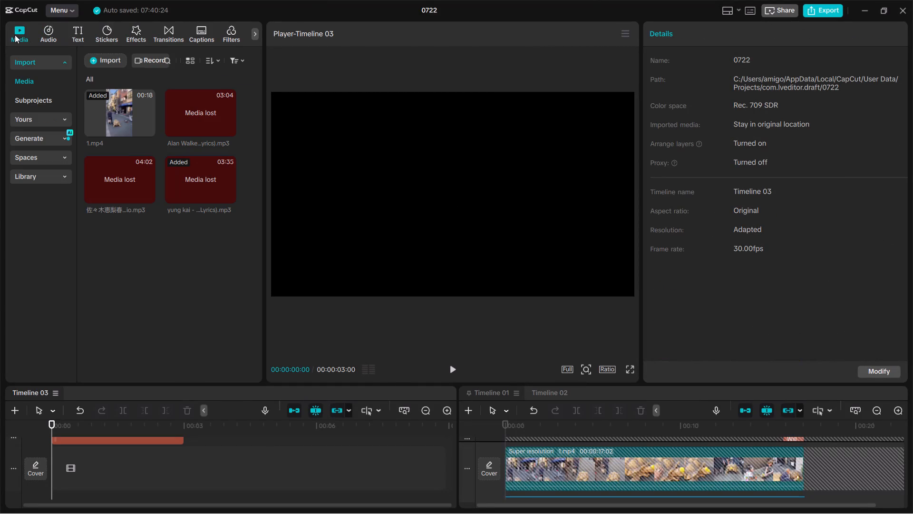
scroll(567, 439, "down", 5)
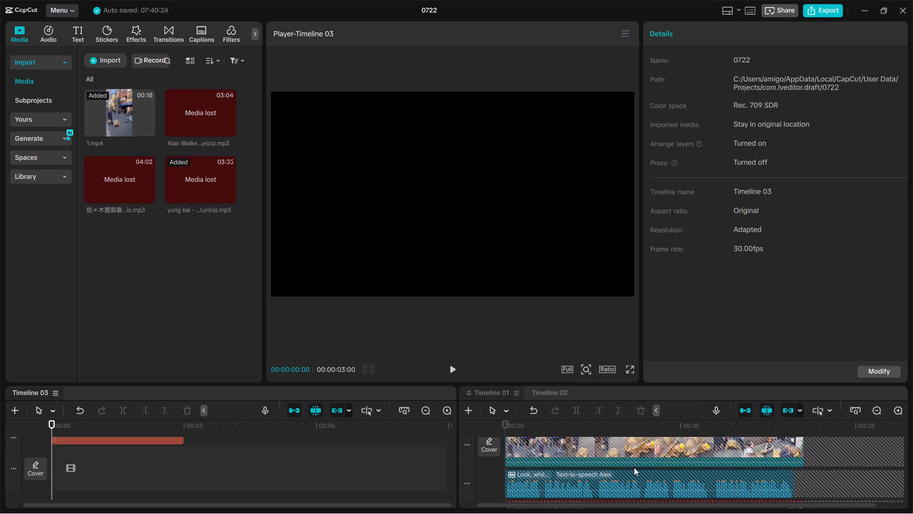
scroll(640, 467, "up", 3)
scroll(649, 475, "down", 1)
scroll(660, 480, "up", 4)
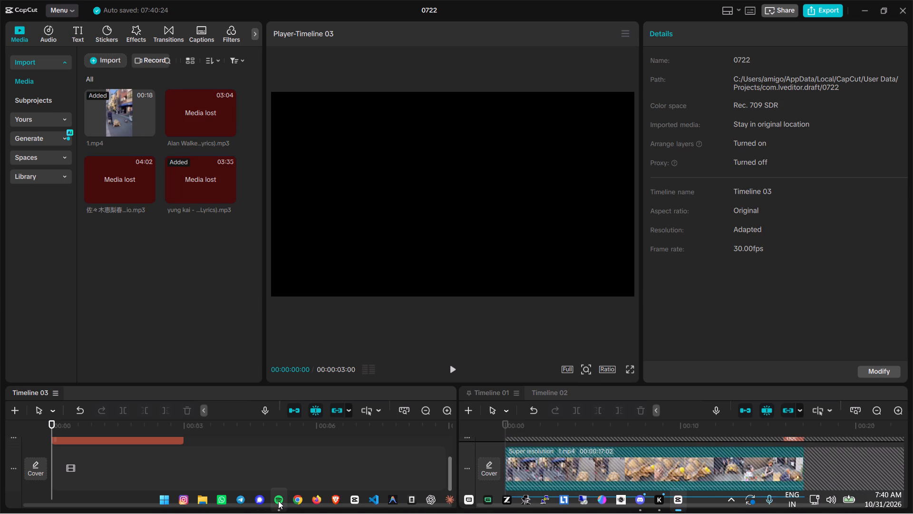
Switch to Spotify, skip ahead in Khooni Radio to Nain Tere Chain Mere and seek to about 0:57.
left_click(277, 500)
left_click(495, 484)
left_click(476, 480)
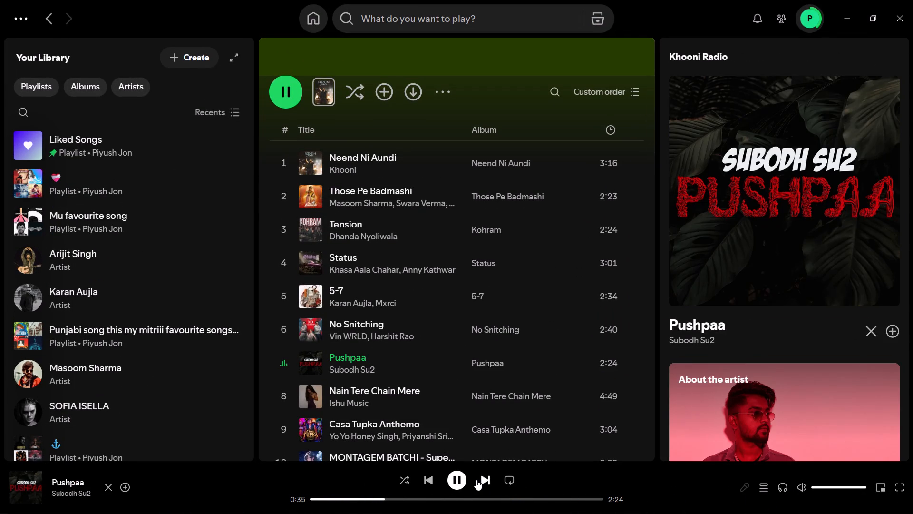
left_click(368, 498)
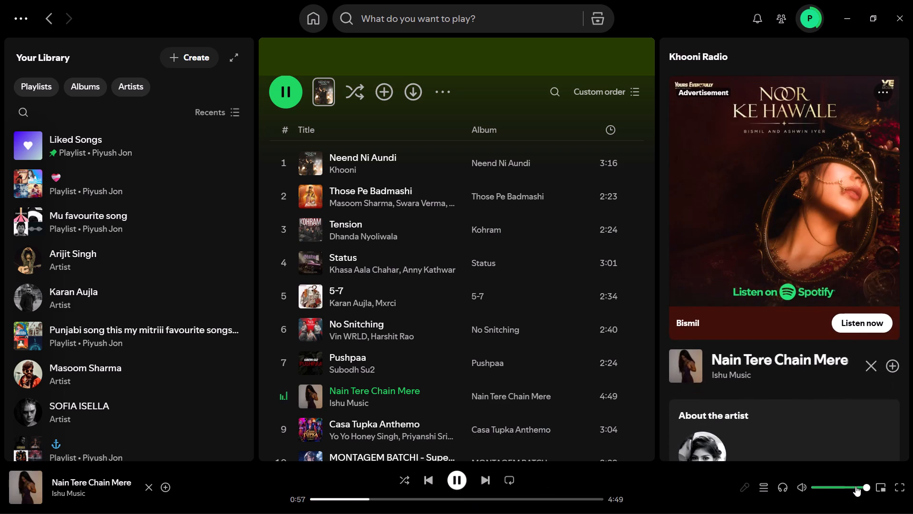
Lower Spotify's playback volume to about 80% and set the system volume to about two-thirds.
left_click(856, 486)
scroll(362, 392, "down", 3)
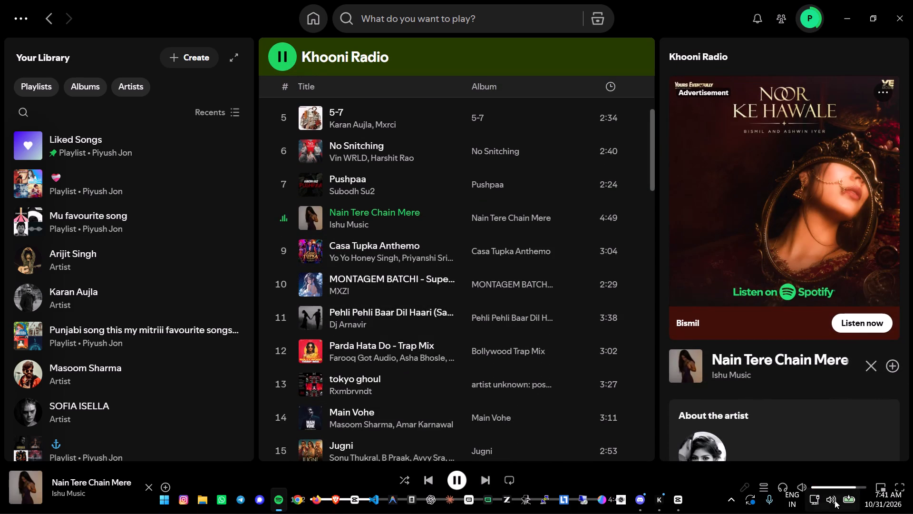
left_click(838, 499)
left_click(834, 502)
left_click(823, 434)
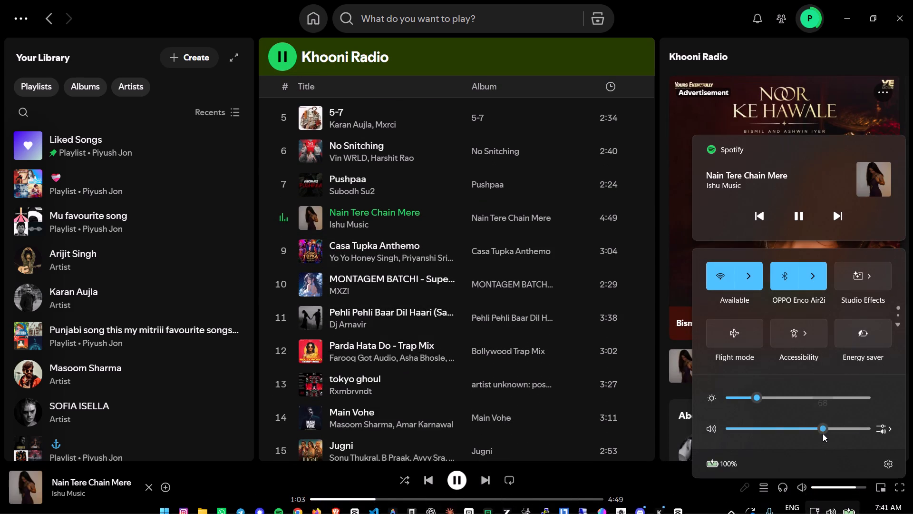
left_click(640, 3)
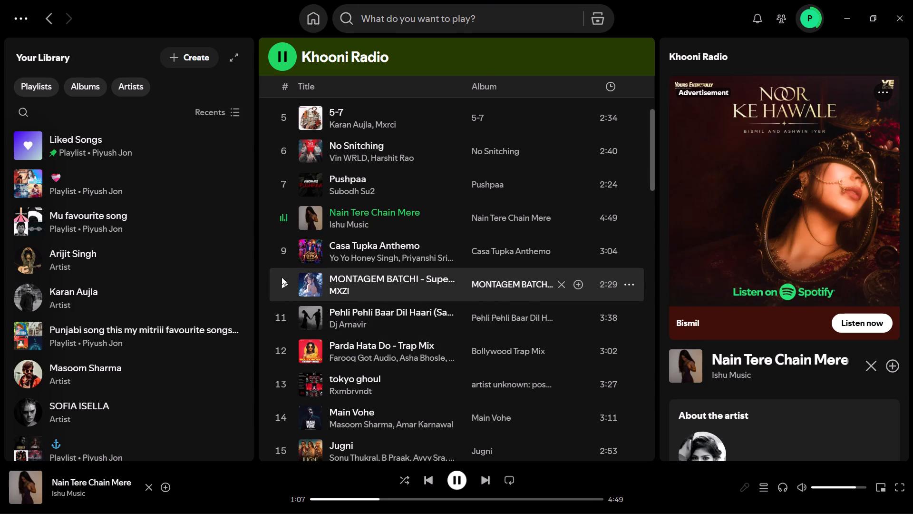
Return to CapCut and preview the source clip 1.mp4 while looking over the tracks of Timeline 01.
left_click(845, 19)
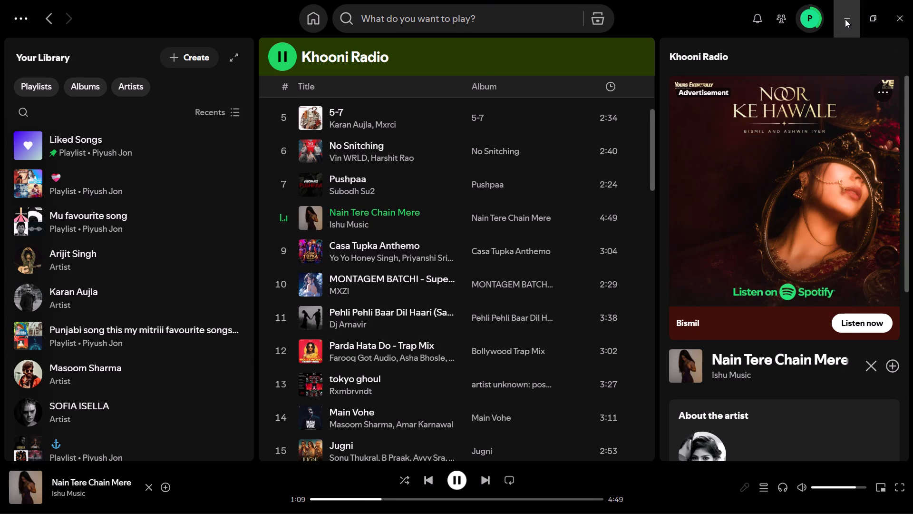
double_click(105, 111)
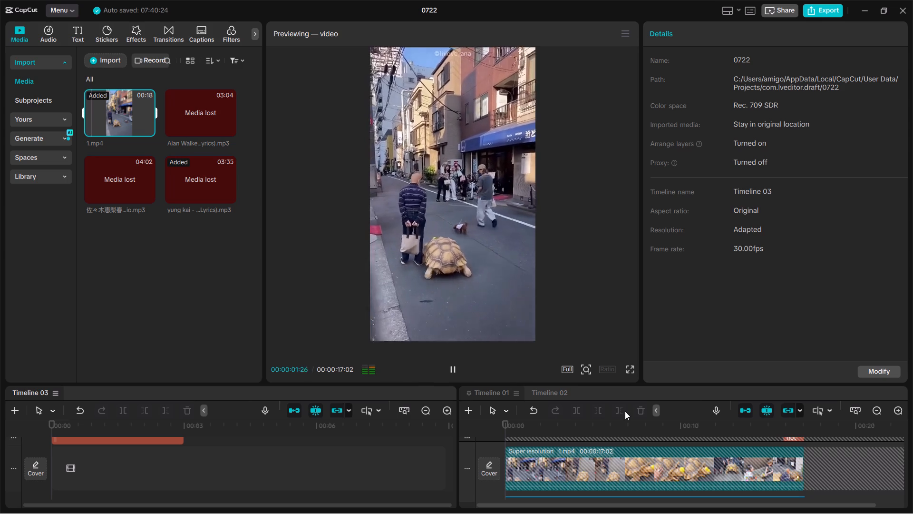
scroll(619, 495, "down", 2)
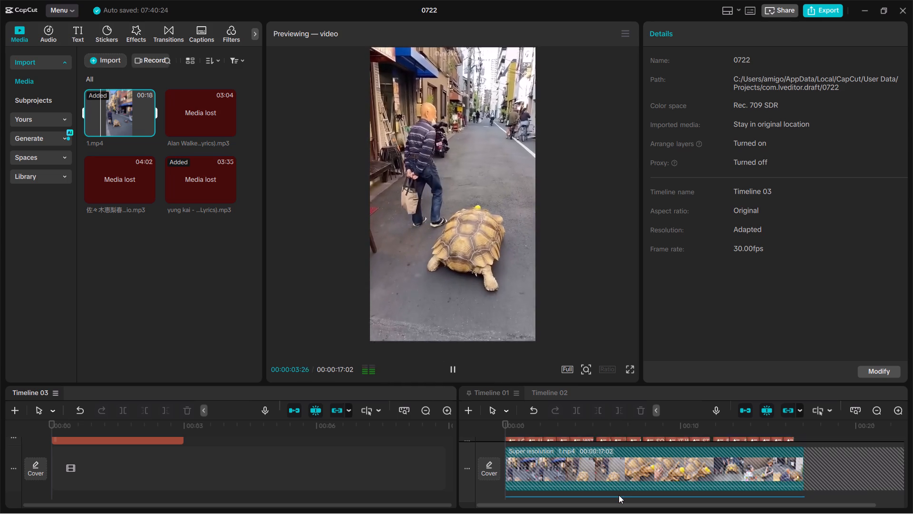
scroll(619, 495, "down", 4)
scroll(615, 474, "up", 4)
scroll(614, 472, "down", 4)
scroll(614, 472, "up", 8)
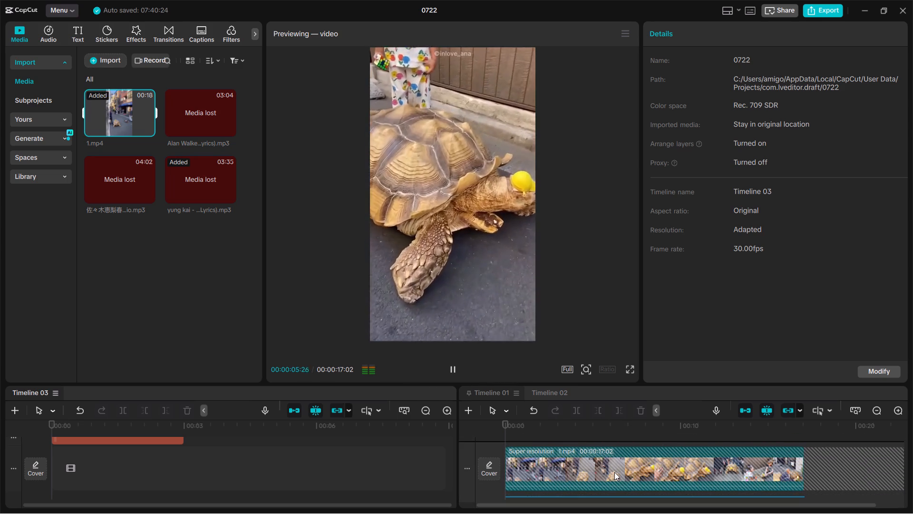
scroll(614, 472, "up", 5)
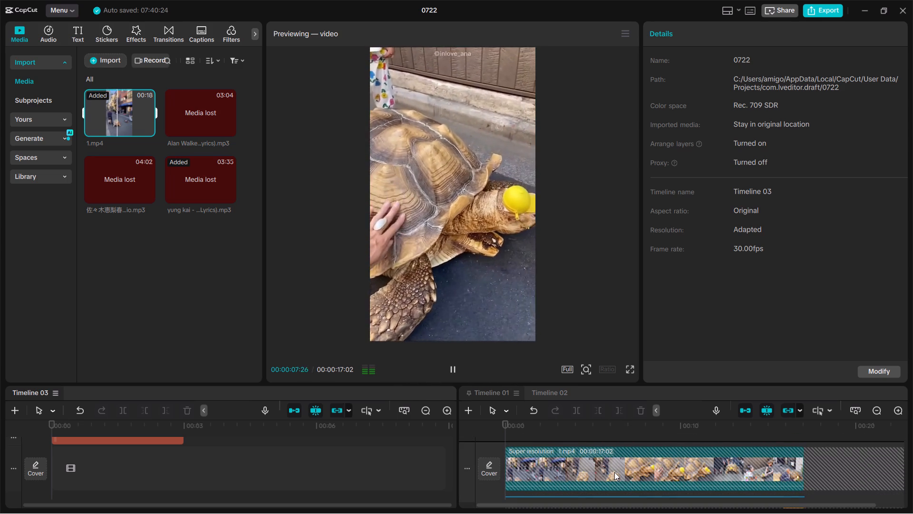
Play Timeline 01 through and scrub back and forth over it to review its captions and overlays, finishing at the end.
left_click(614, 472)
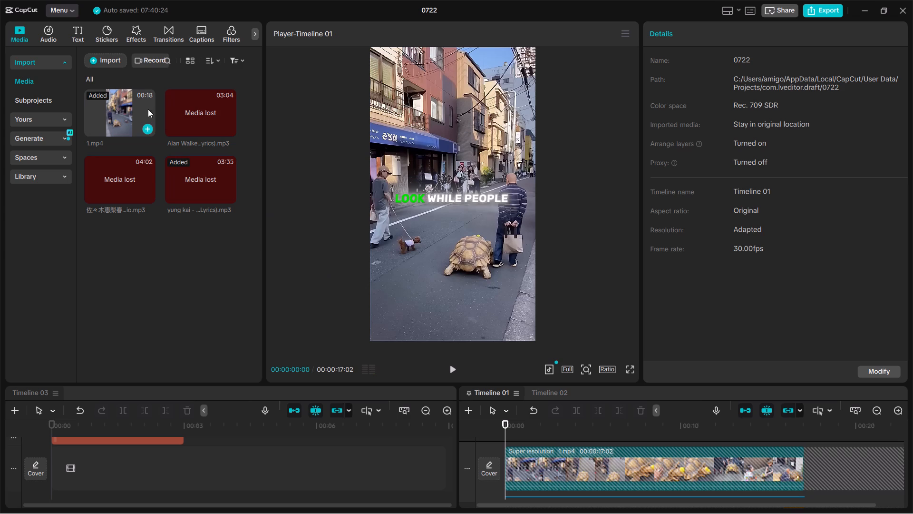
left_click(452, 367)
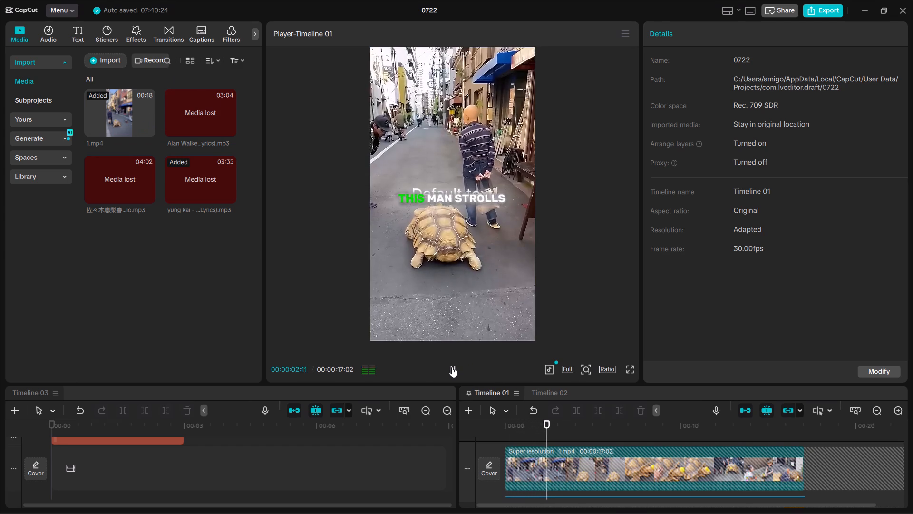
left_click(470, 185)
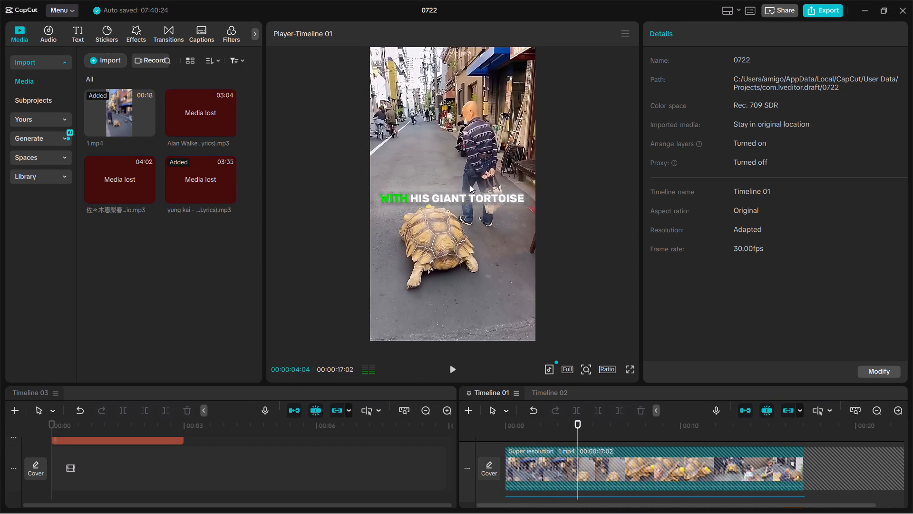
left_click(450, 368)
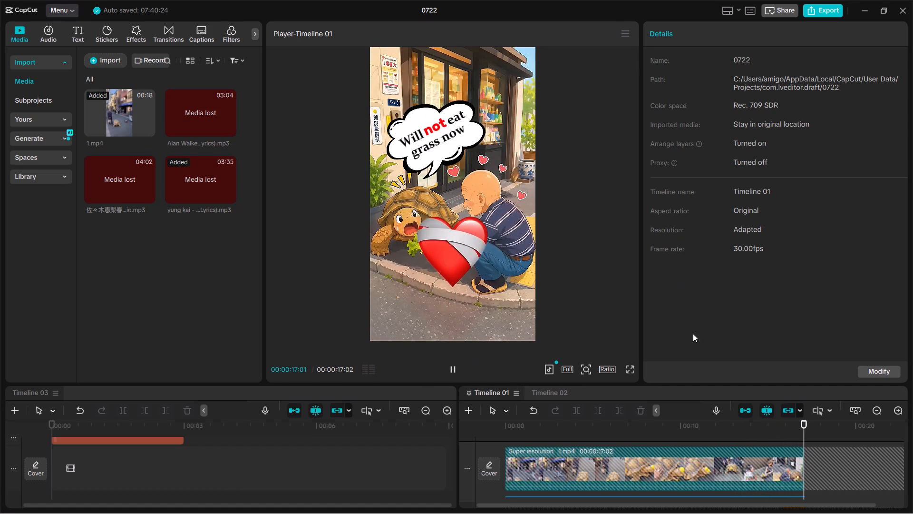
left_click_drag(807, 423, 689, 446)
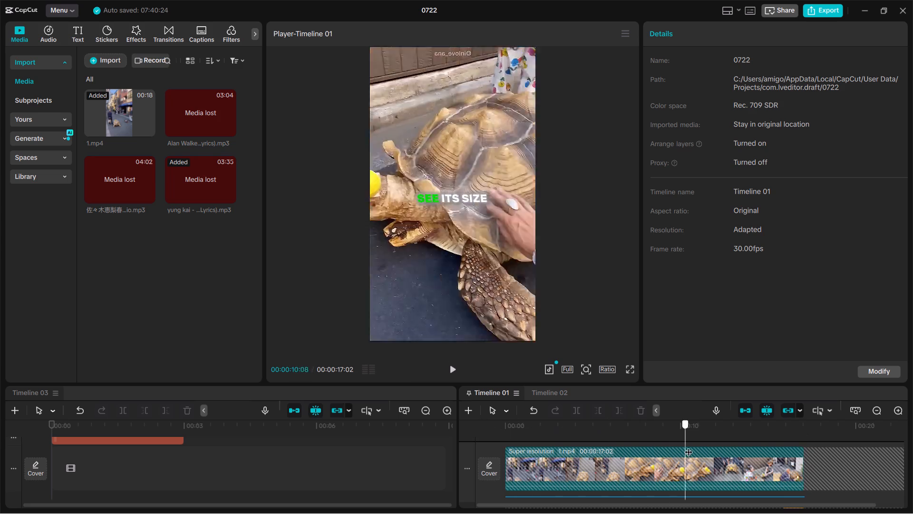
left_click_drag(689, 446, 641, 470)
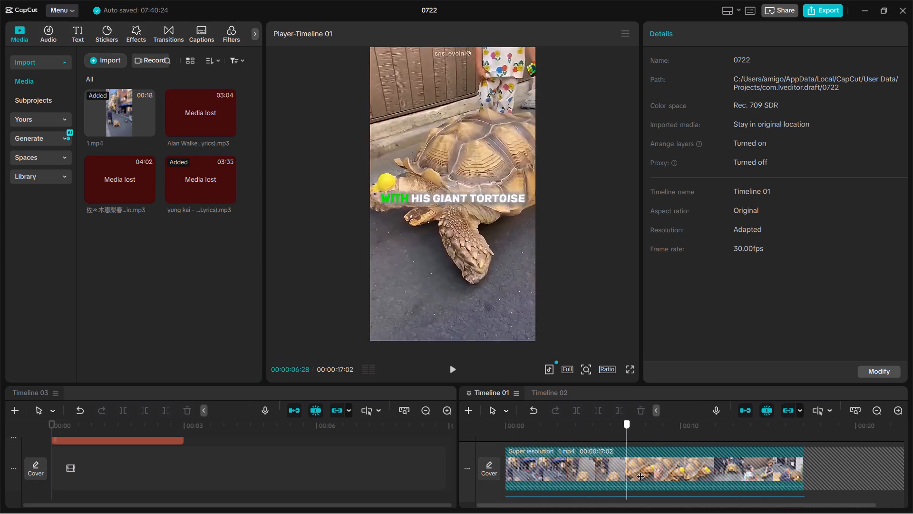
left_click_drag(641, 470, 576, 458)
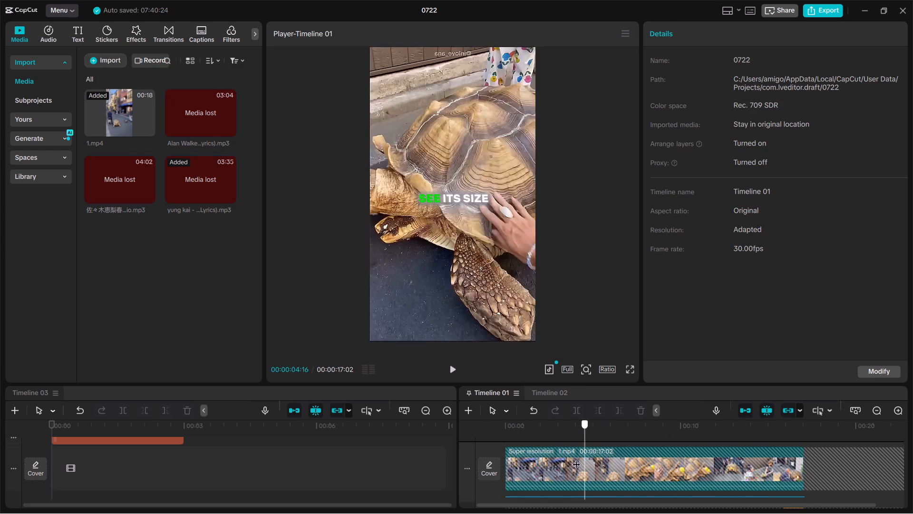
left_click_drag(576, 458, 594, 452)
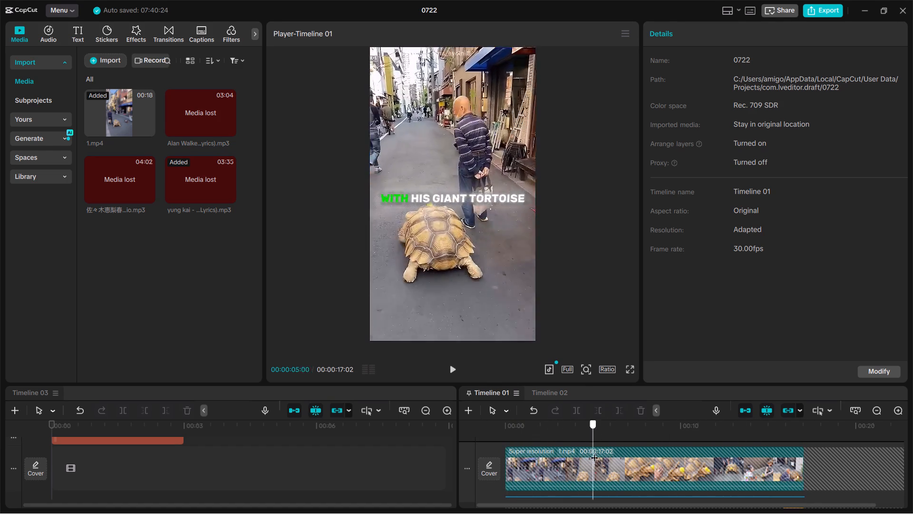
left_click_drag(594, 452, 806, 451)
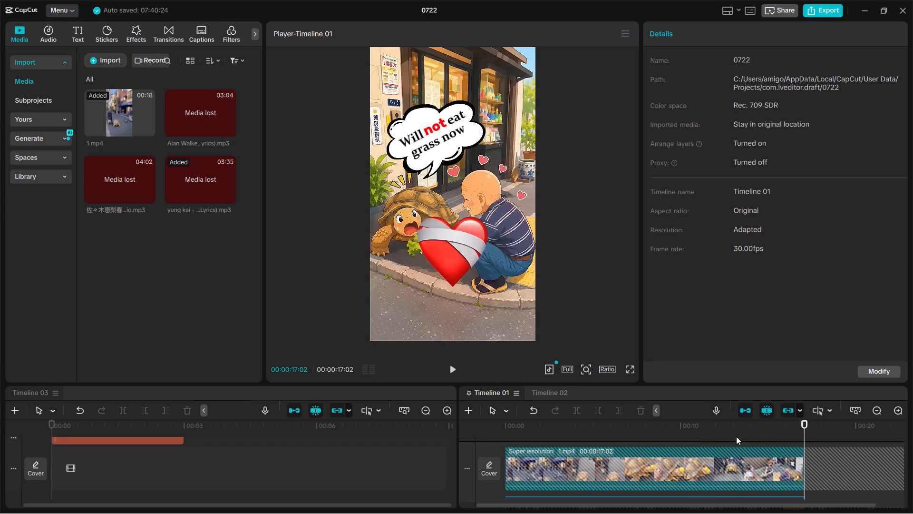
scroll(411, 436, "down", 6)
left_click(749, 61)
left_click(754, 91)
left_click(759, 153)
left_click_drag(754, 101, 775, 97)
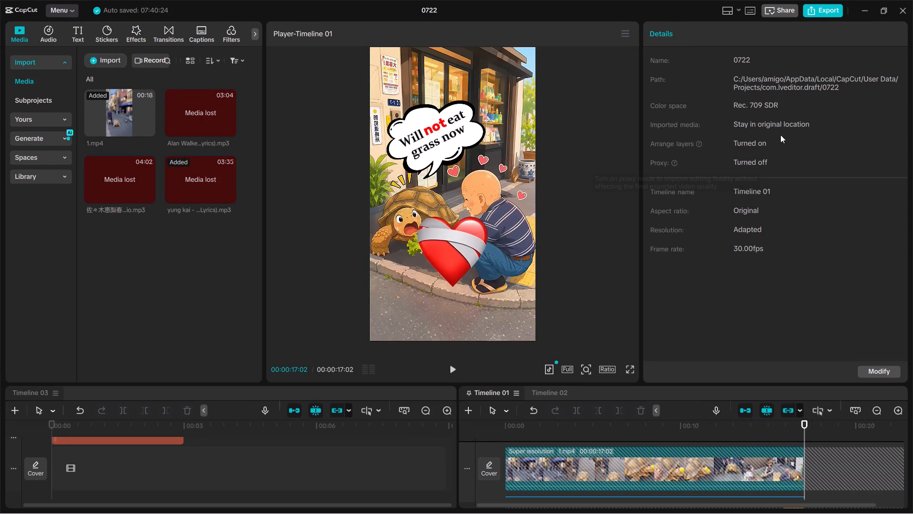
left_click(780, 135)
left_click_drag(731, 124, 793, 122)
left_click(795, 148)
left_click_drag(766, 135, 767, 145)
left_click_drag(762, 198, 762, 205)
Delete the empty text clip from Timeline 03.
left_click(117, 444)
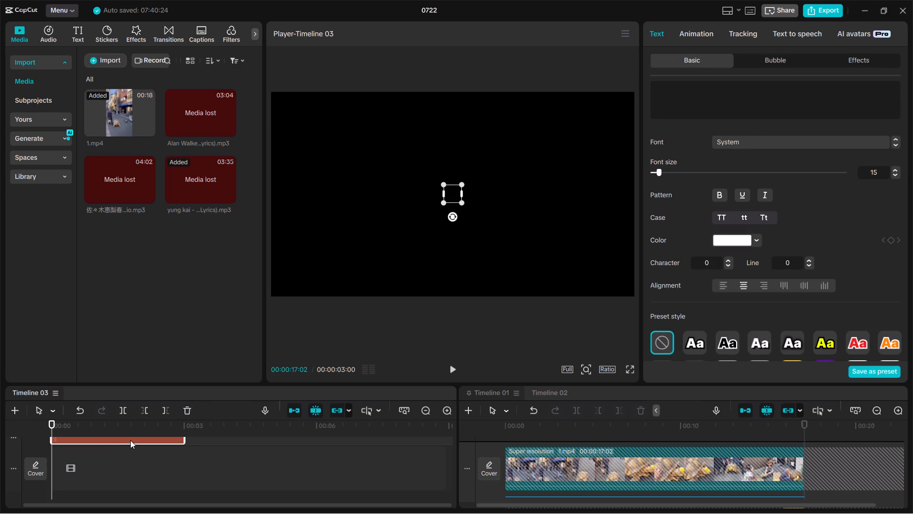
key("Delete")
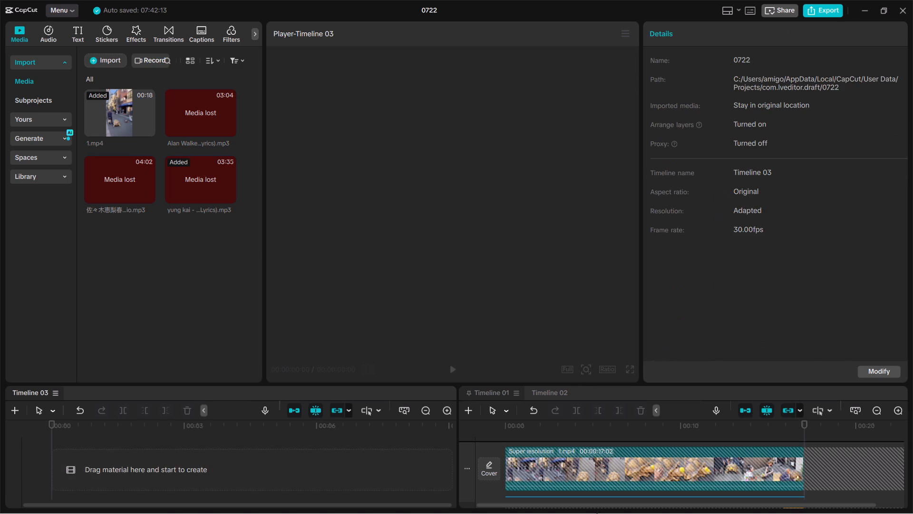
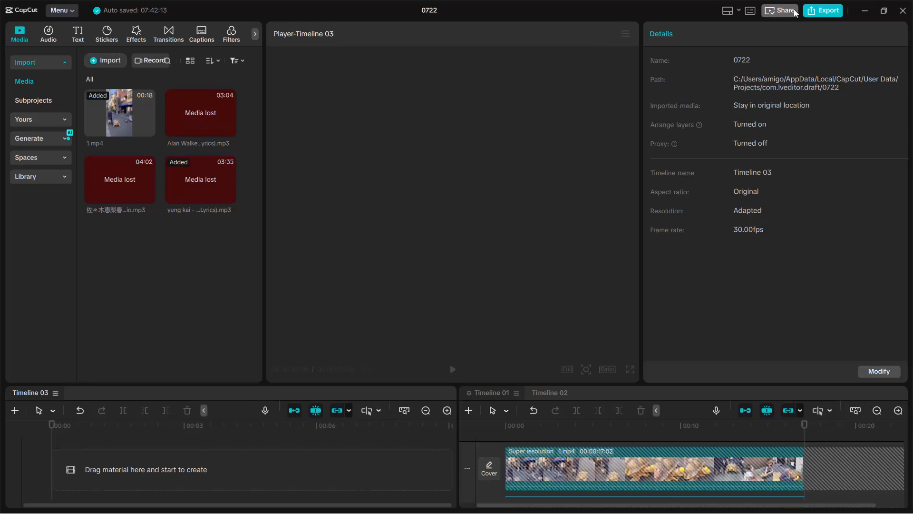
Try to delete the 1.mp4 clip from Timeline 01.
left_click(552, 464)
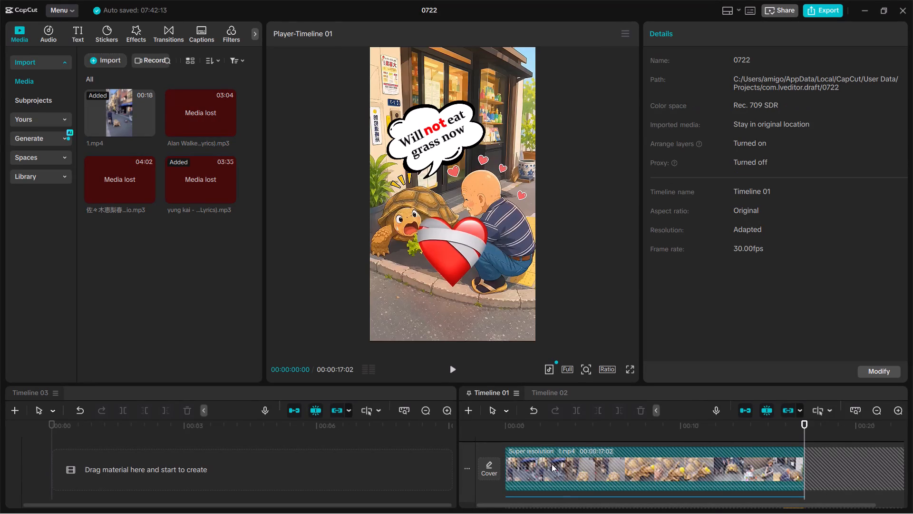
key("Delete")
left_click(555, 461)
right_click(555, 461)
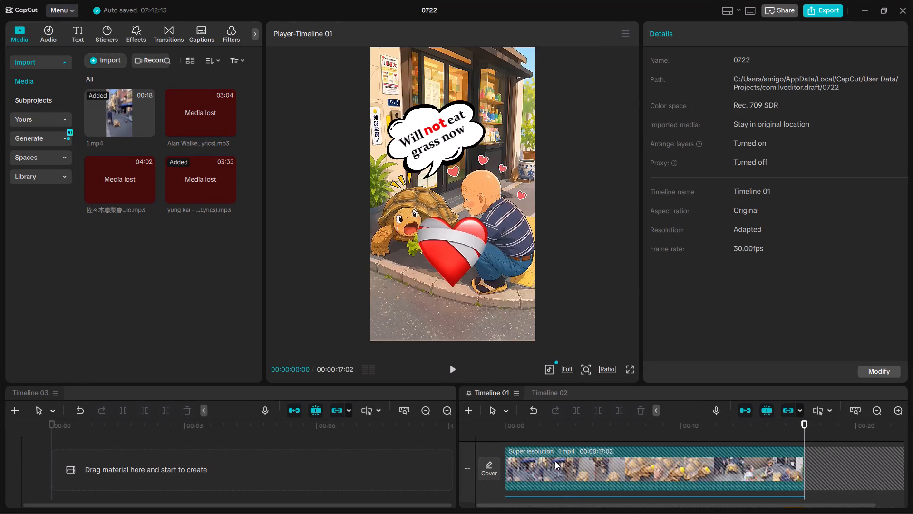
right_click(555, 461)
Open AI image generation for Timeline 03 and choose the GPT Image 2 model.
left_click(168, 461)
left_click(134, 176)
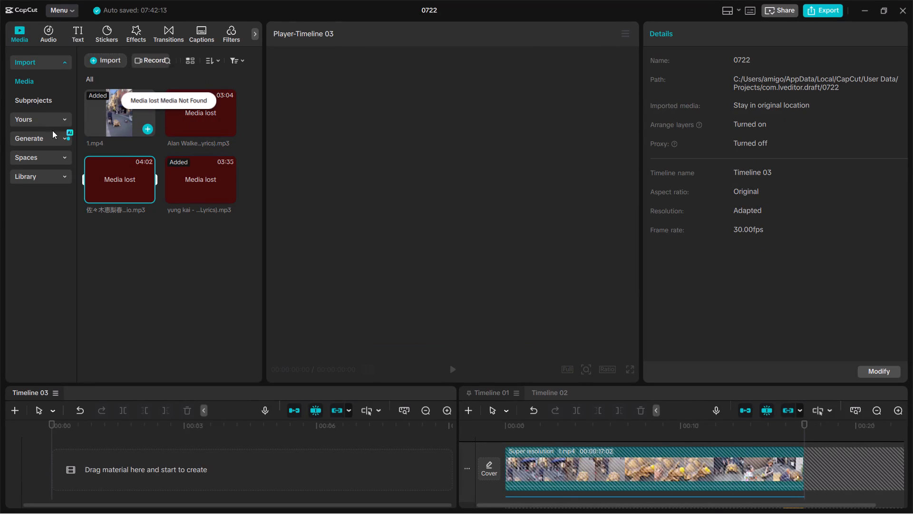
left_click(47, 133)
left_click(158, 197)
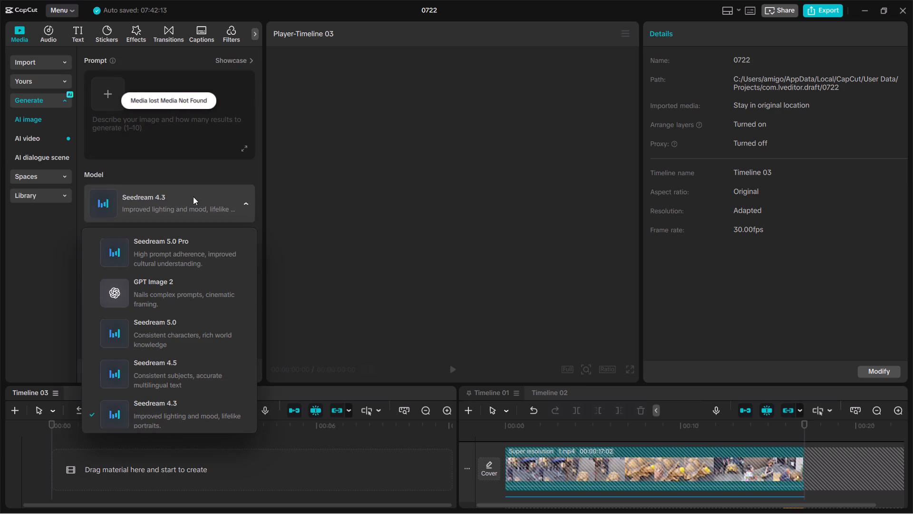
left_click(176, 292)
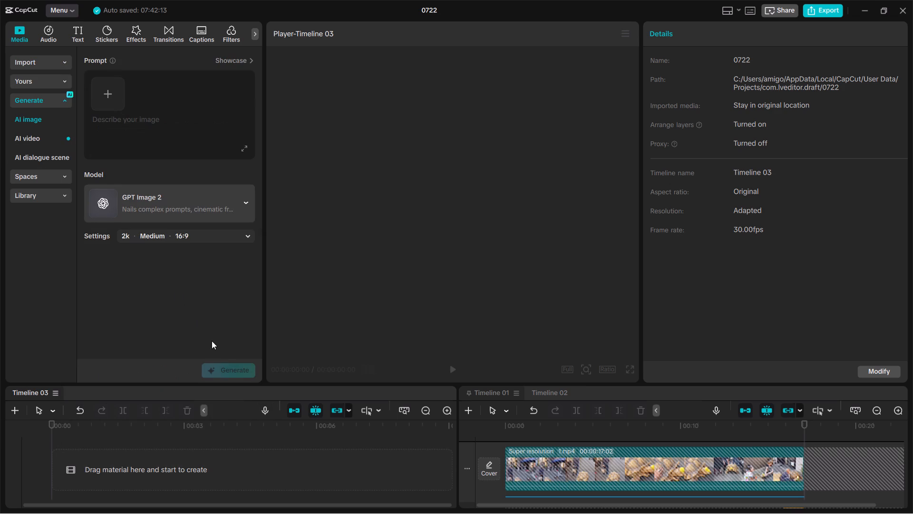
Add the PNG file starting with 49F2CEE4 from Downloads as a reference image and try to generate.
left_click(110, 74)
left_click(109, 102)
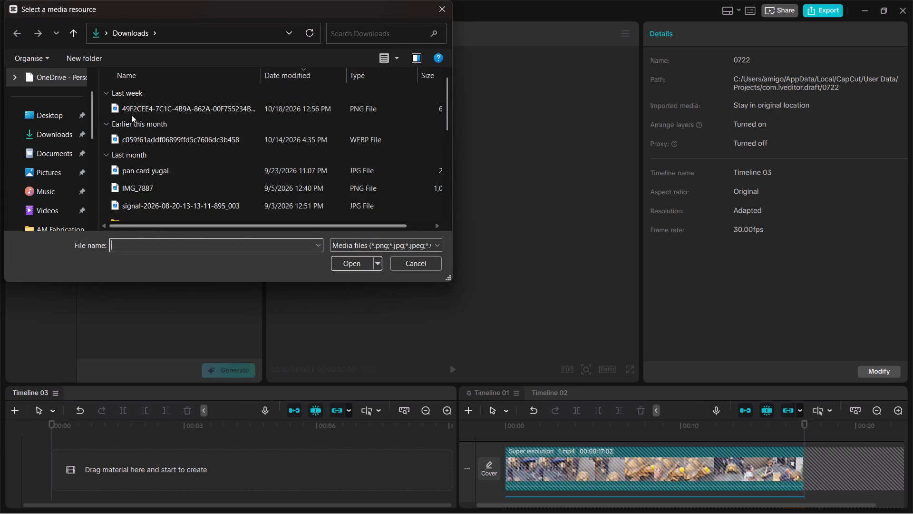
left_click(132, 109)
left_click(354, 261)
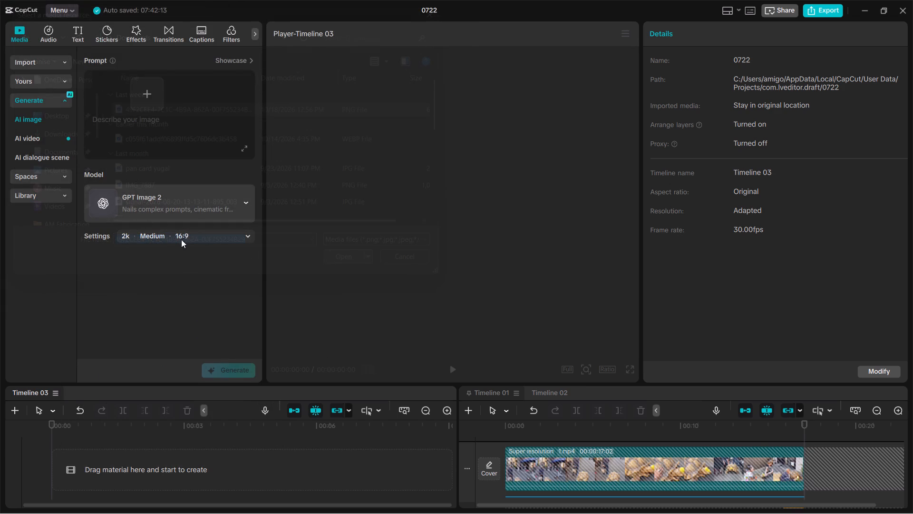
left_click(221, 375)
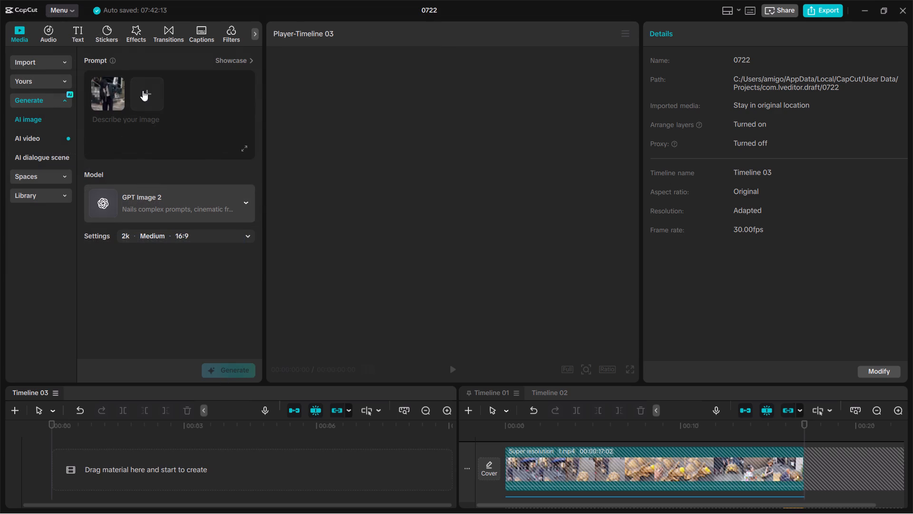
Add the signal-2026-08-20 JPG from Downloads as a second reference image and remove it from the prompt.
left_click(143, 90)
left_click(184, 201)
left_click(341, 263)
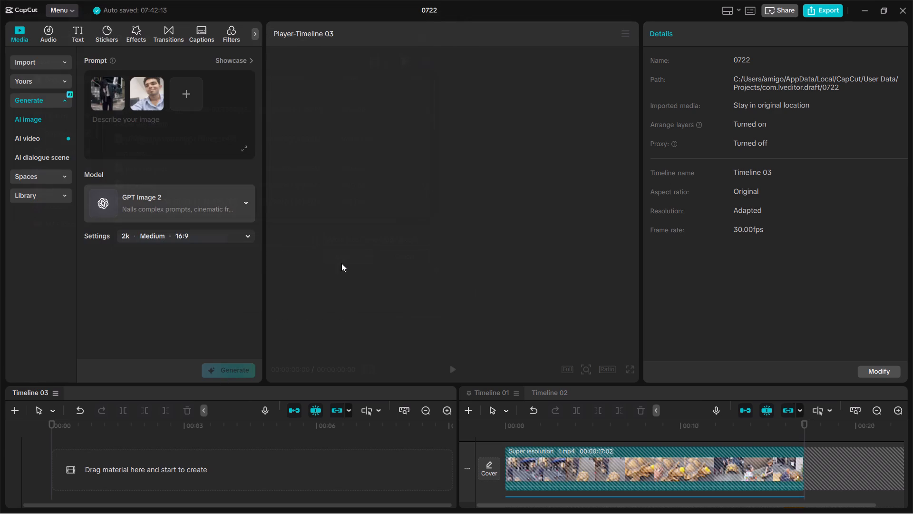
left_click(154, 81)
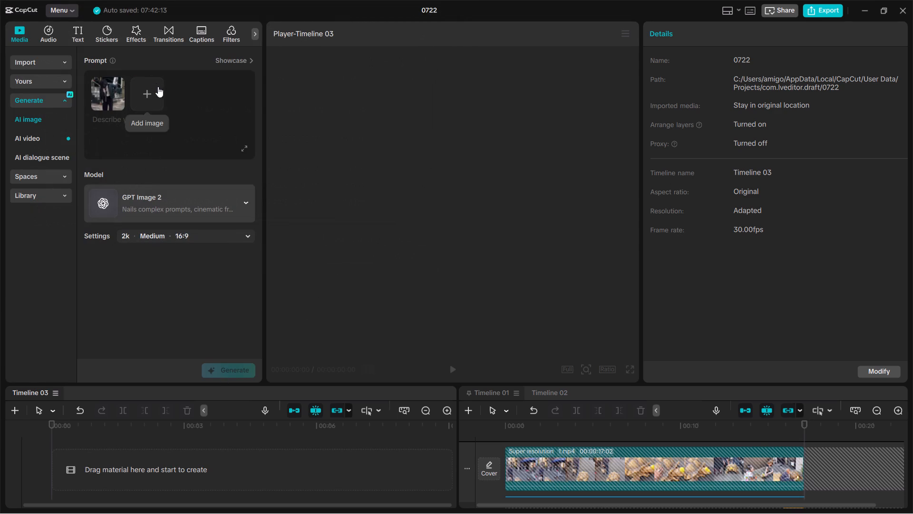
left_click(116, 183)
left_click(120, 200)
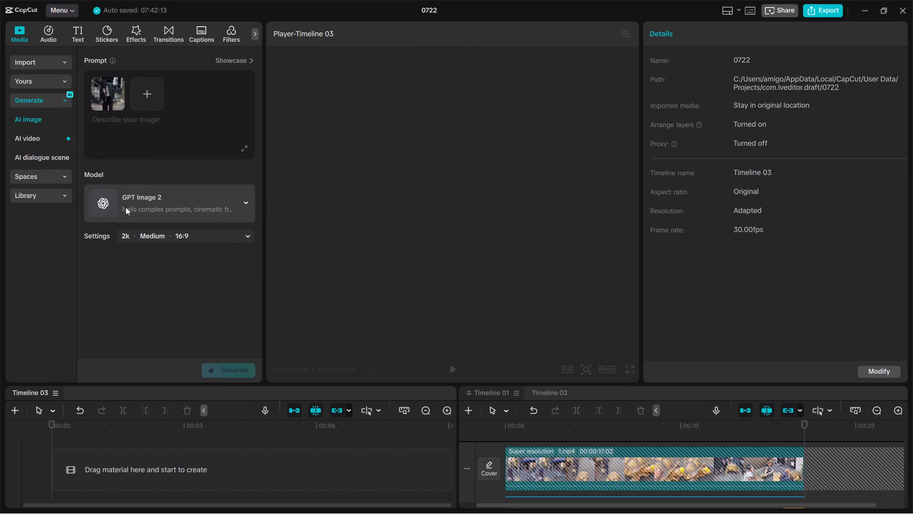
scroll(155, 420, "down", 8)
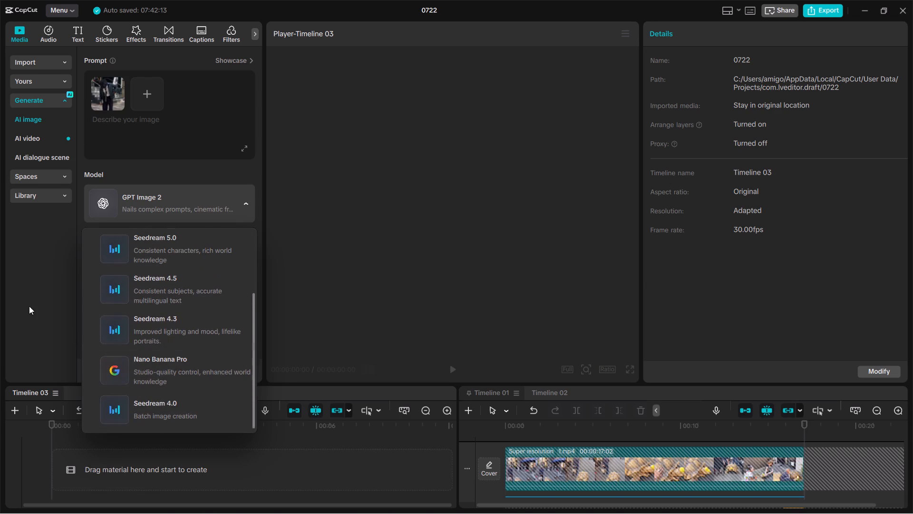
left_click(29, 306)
left_click(198, 494)
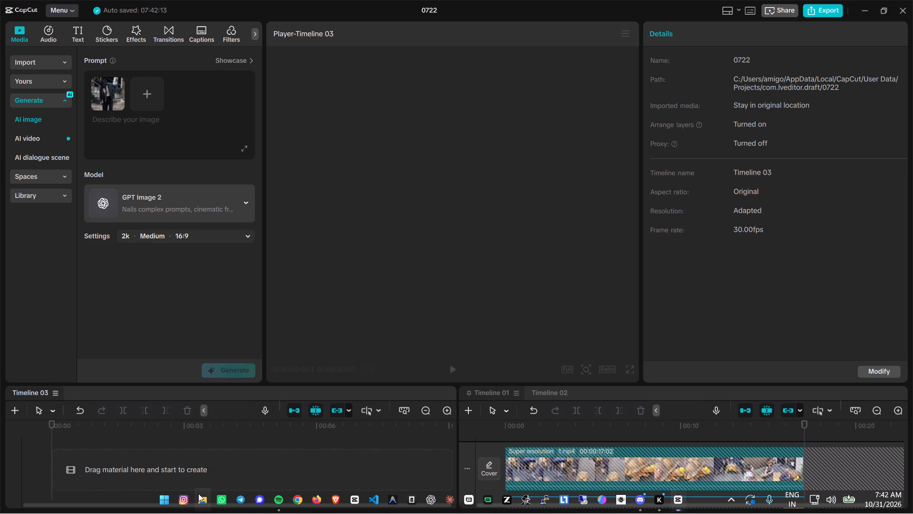
left_click(217, 227)
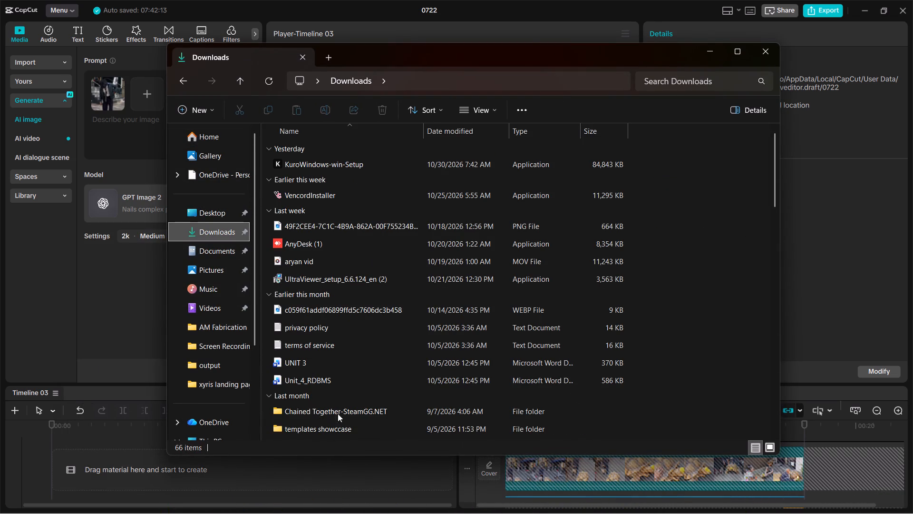
scroll(336, 396, "down", 7)
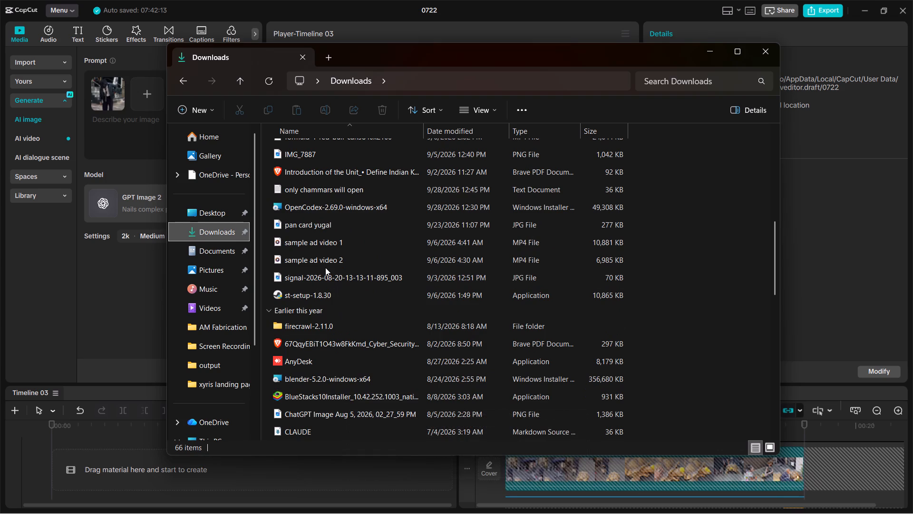
double_click(322, 280)
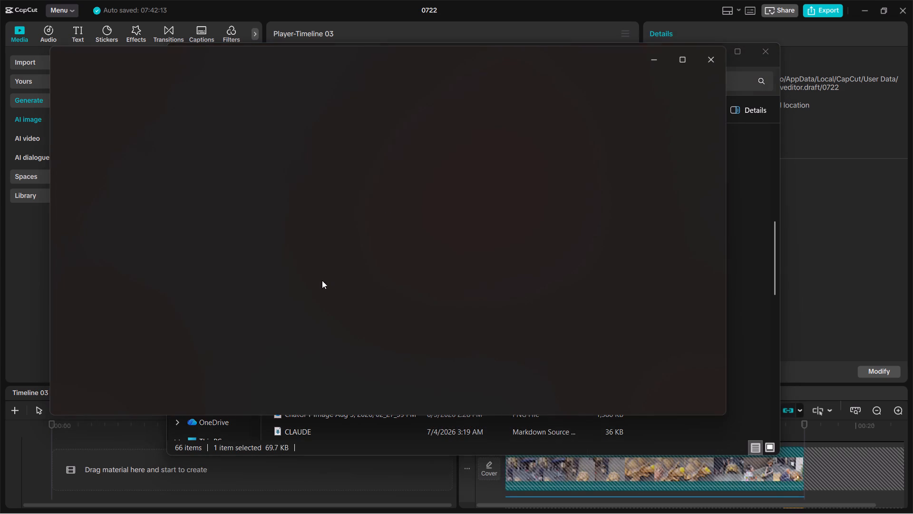
left_click(716, 59)
right_click(334, 281)
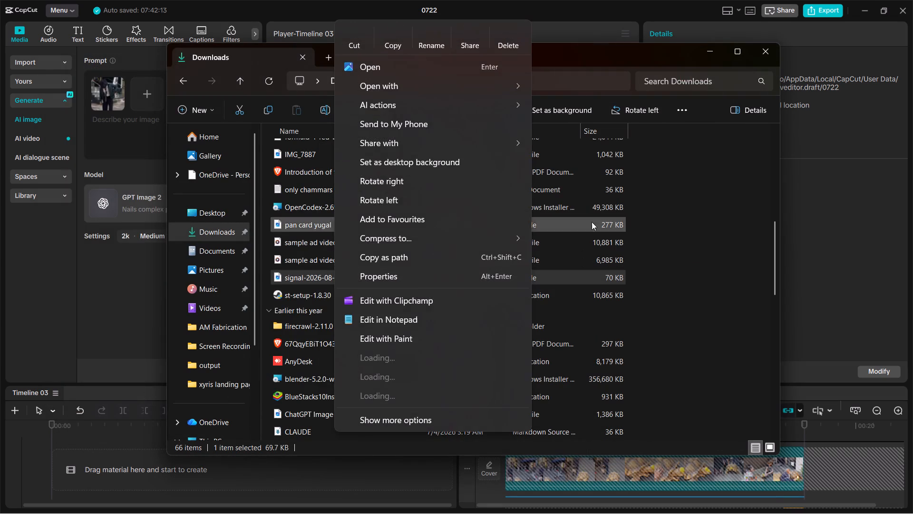
left_click(507, 26)
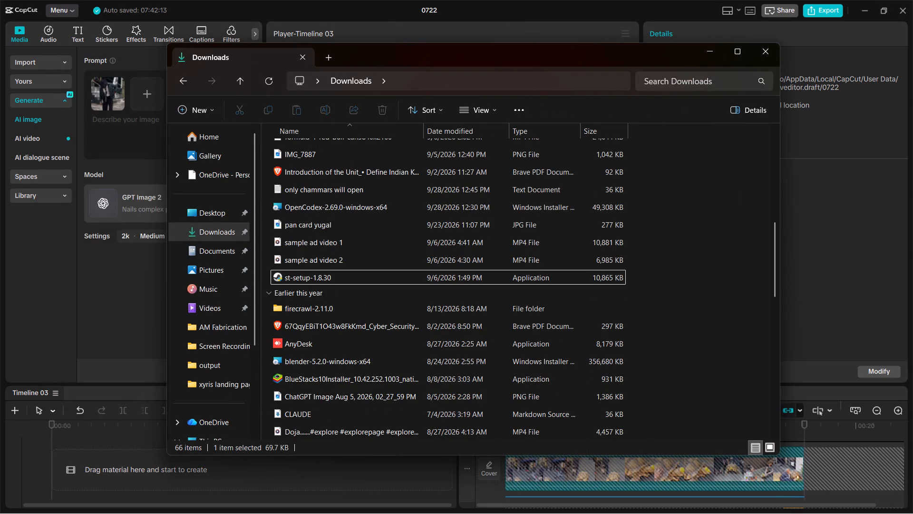
left_click(764, 49)
Back in CapCut, add IMG_7887 from Downloads as the second reference image and try to generate.
left_click(146, 92)
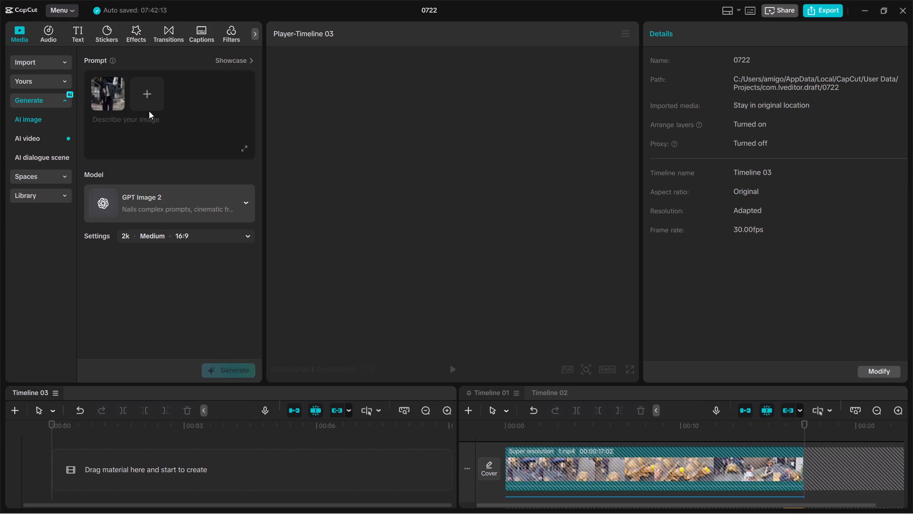
left_click(154, 181)
left_click(339, 257)
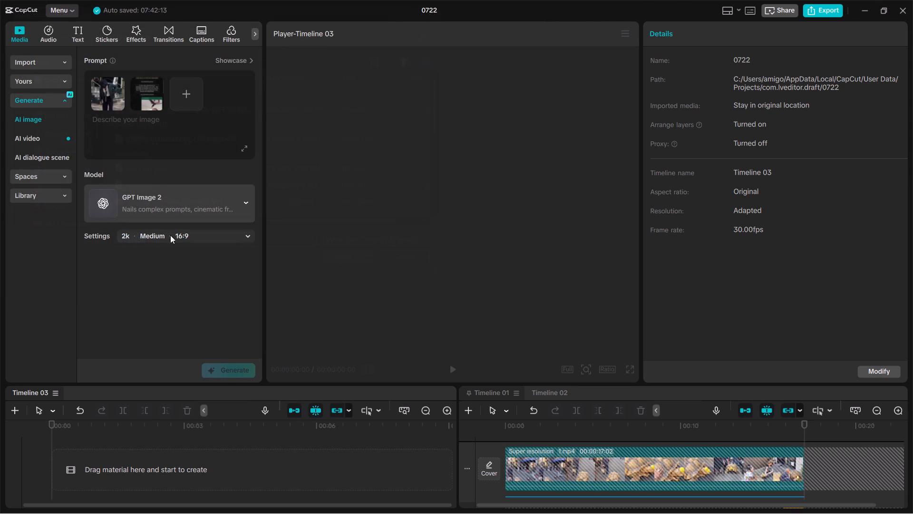
left_click(214, 366)
left_click(220, 372)
Set the AI image's aspect ratio to 9:16 and try generating again.
left_click(245, 229)
left_click(245, 233)
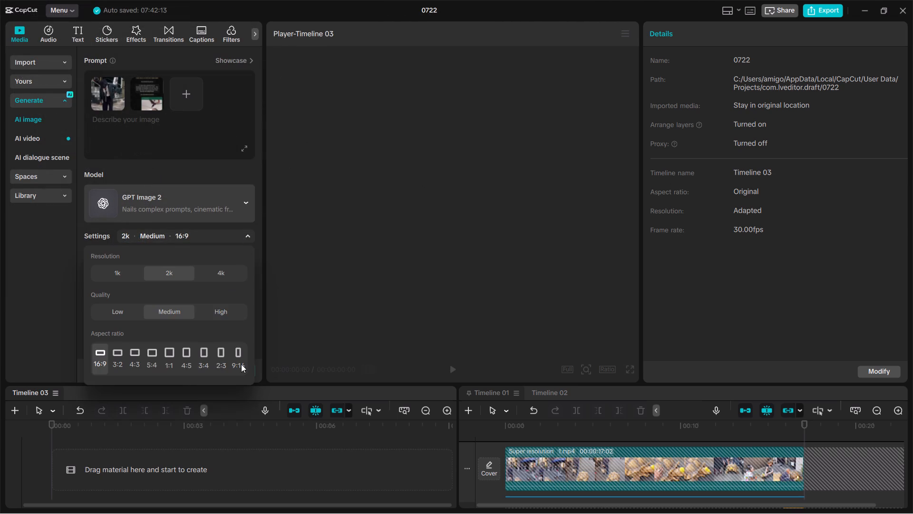
left_click(241, 364)
left_click(248, 202)
left_click(246, 195)
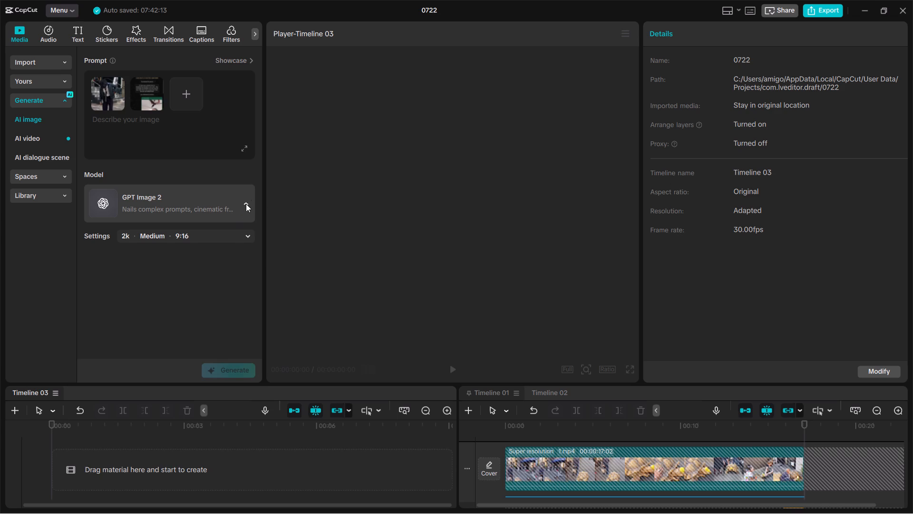
left_click(226, 379)
Open the AI dialogue scene generator and sample character voices such as Narrator Mambo and Jornal Ardente without applying one.
left_click(30, 162)
left_click(168, 209)
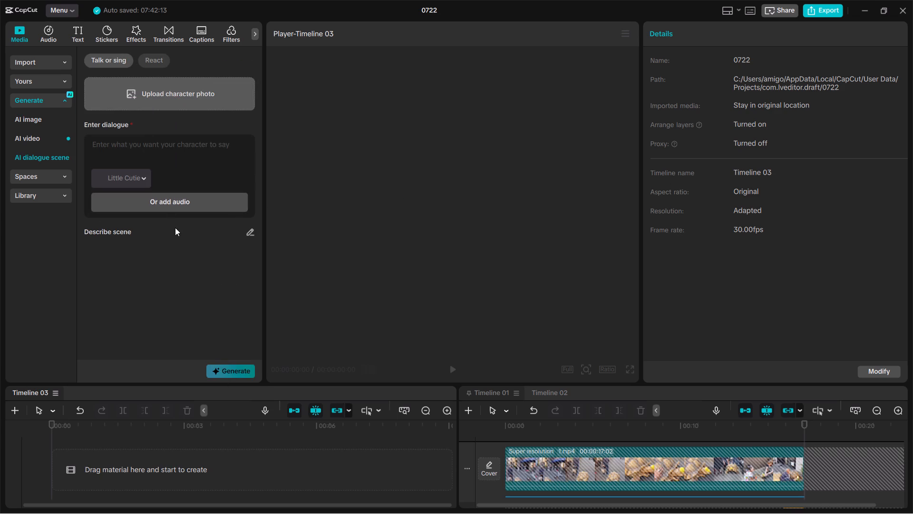
left_click(126, 147)
left_click(138, 179)
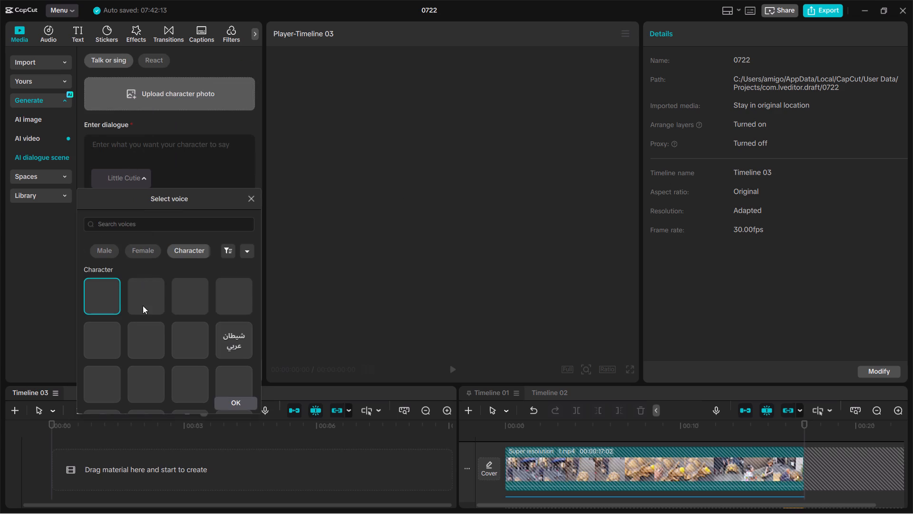
left_click(199, 291)
left_click(236, 294)
left_click(235, 348)
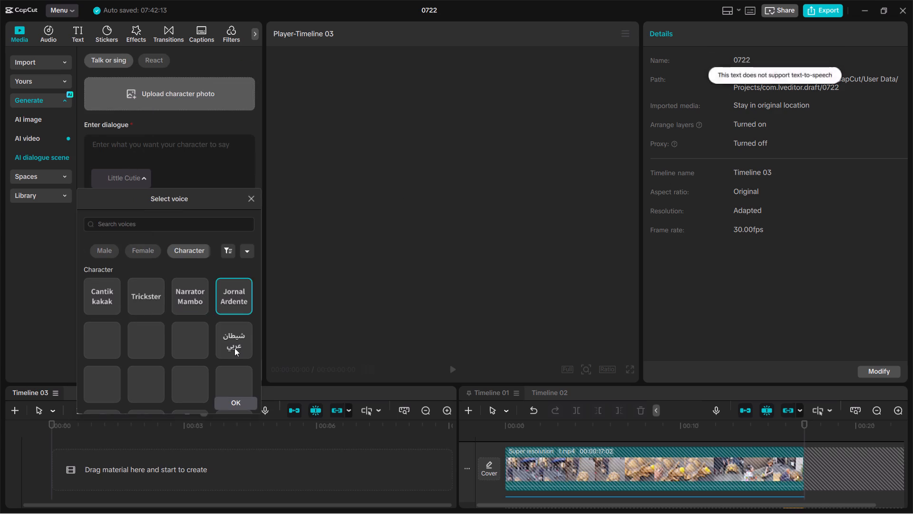
left_click(252, 204)
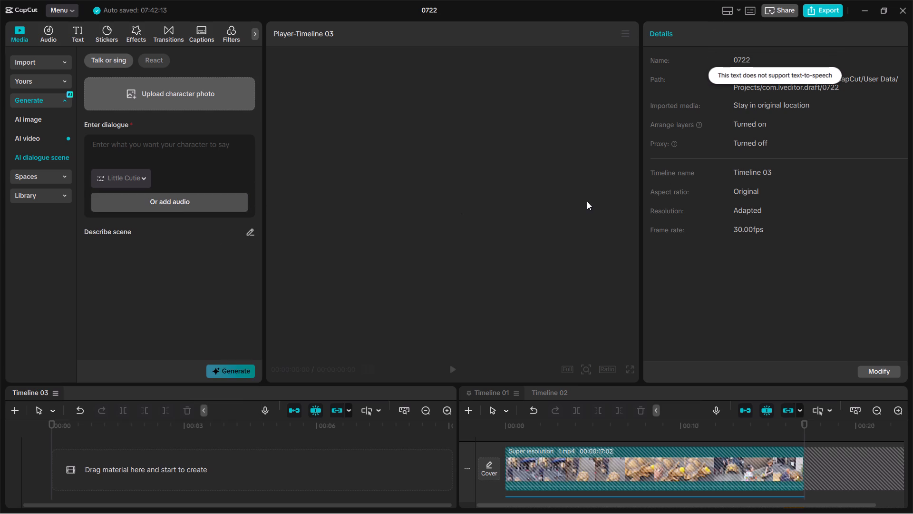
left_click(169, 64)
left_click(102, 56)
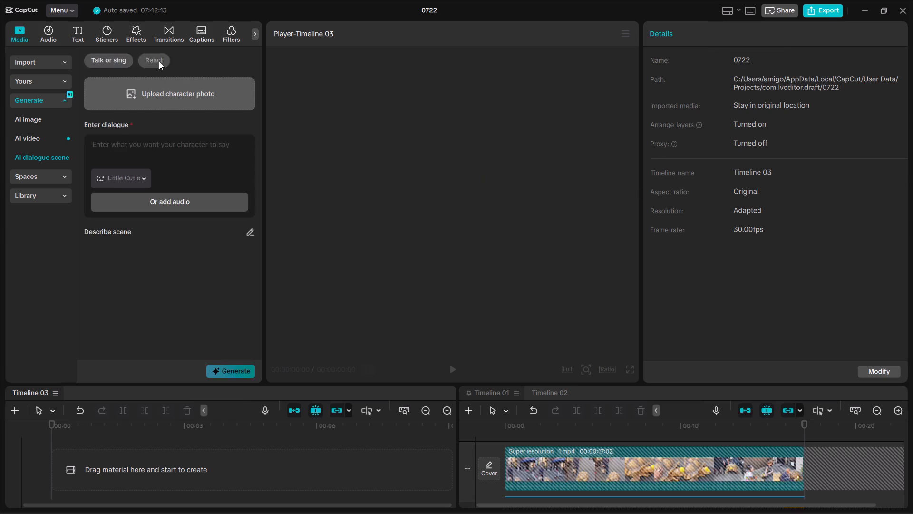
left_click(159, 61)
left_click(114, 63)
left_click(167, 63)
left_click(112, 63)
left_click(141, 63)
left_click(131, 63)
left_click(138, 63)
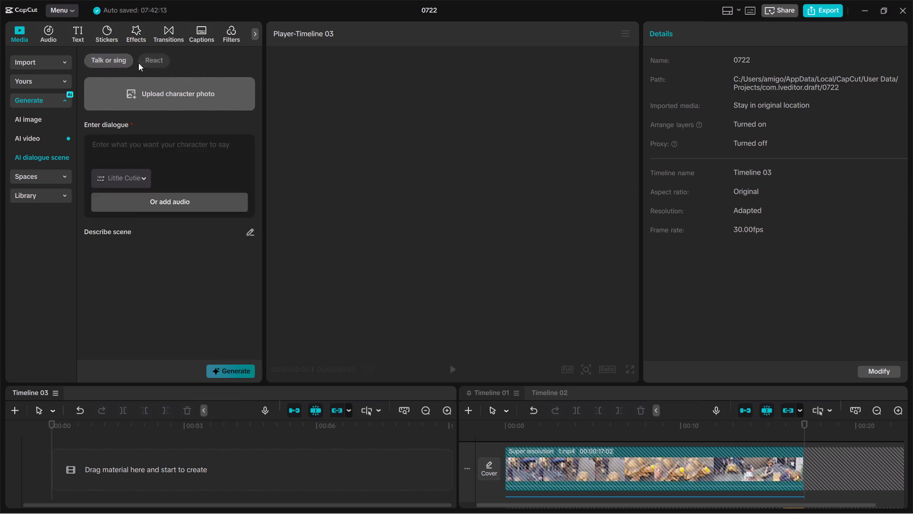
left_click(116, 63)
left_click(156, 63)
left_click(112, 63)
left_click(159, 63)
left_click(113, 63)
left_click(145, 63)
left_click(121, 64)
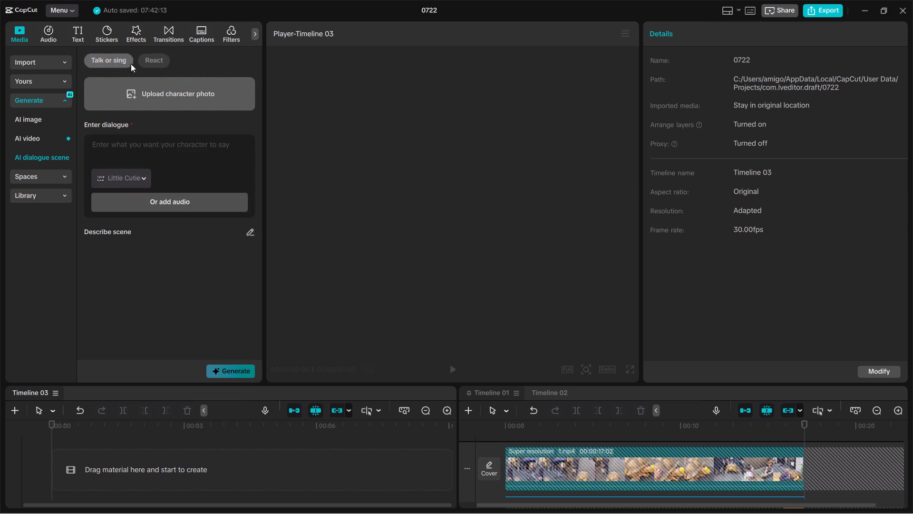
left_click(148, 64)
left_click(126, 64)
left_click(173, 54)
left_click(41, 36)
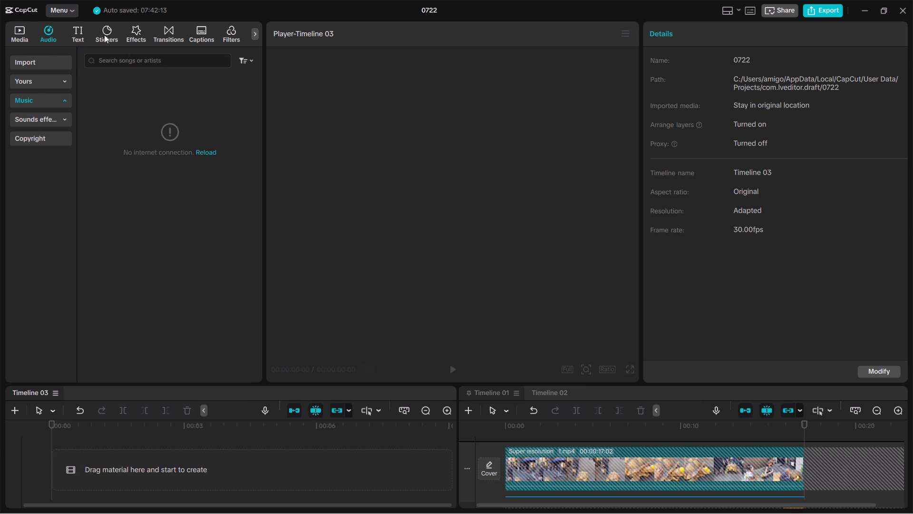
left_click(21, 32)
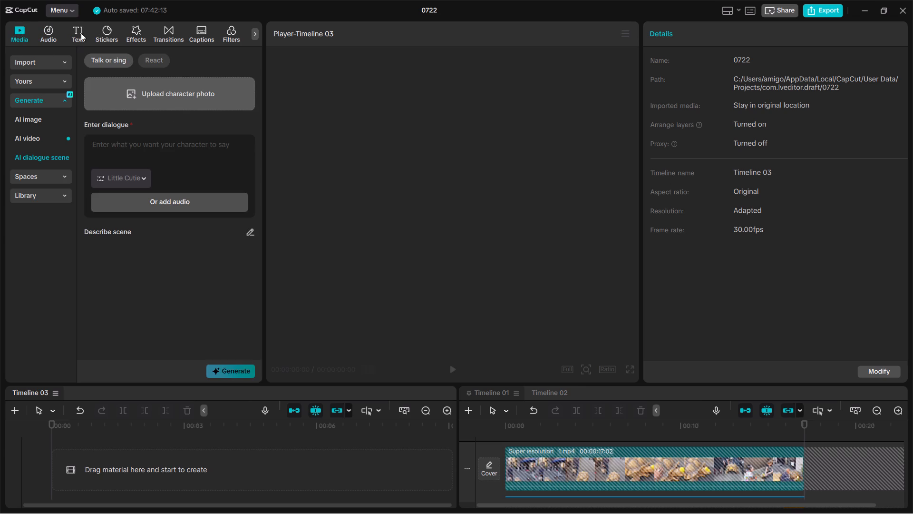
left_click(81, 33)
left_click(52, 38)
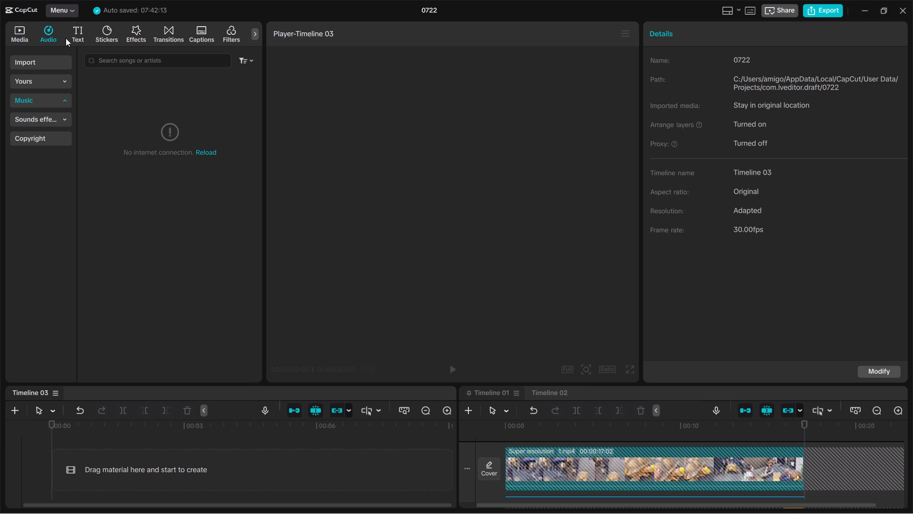
Add a Default text clip at the start of the empty Timeline 03.
left_click(84, 38)
left_click(155, 455)
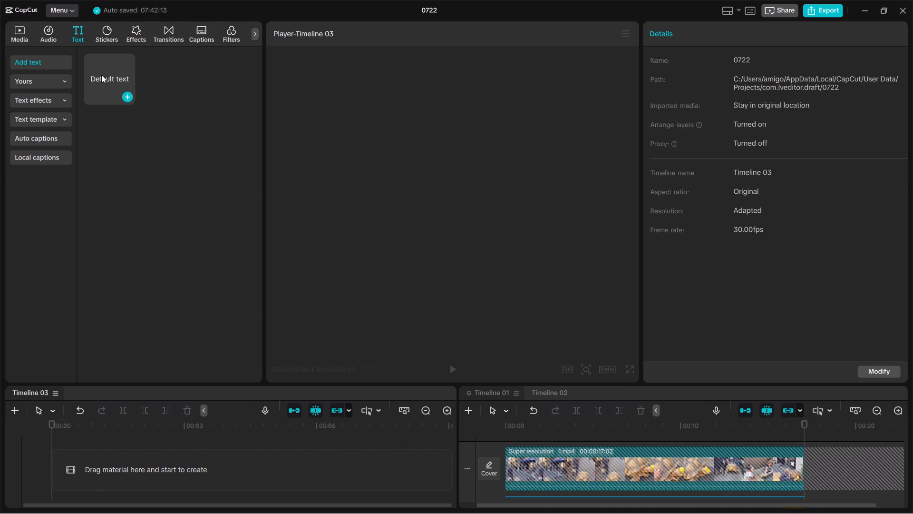
left_click_drag(101, 75, 123, 473)
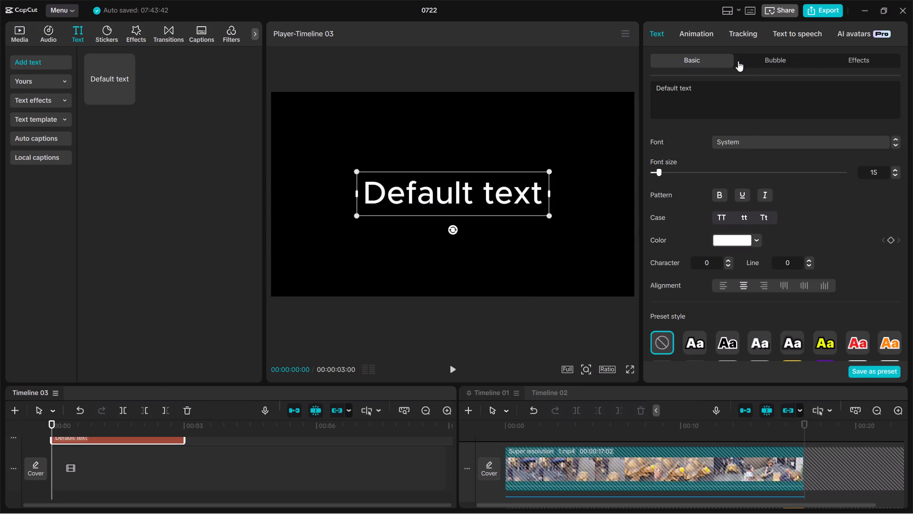
Browse the text-to-speech voice categories for the Default text clip and search the voices for the recent term alex.
left_click(790, 34)
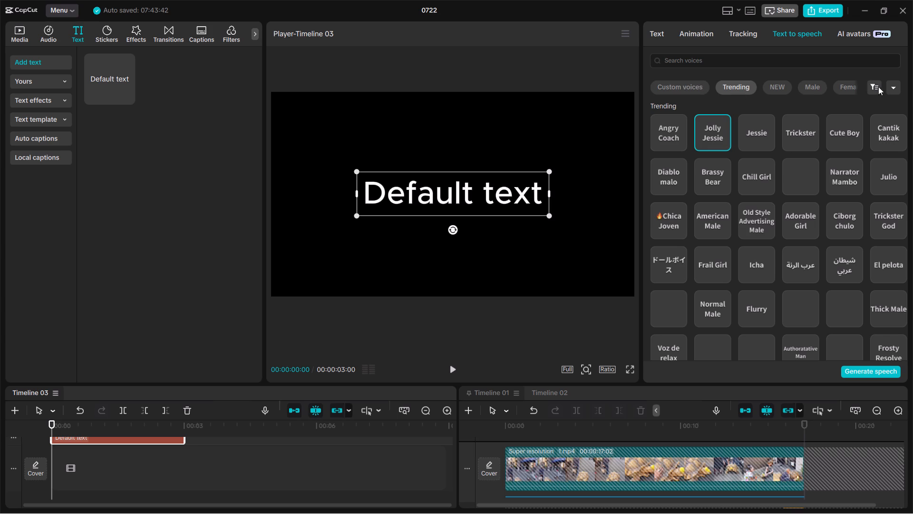
left_click(891, 91)
triple_click(891, 91)
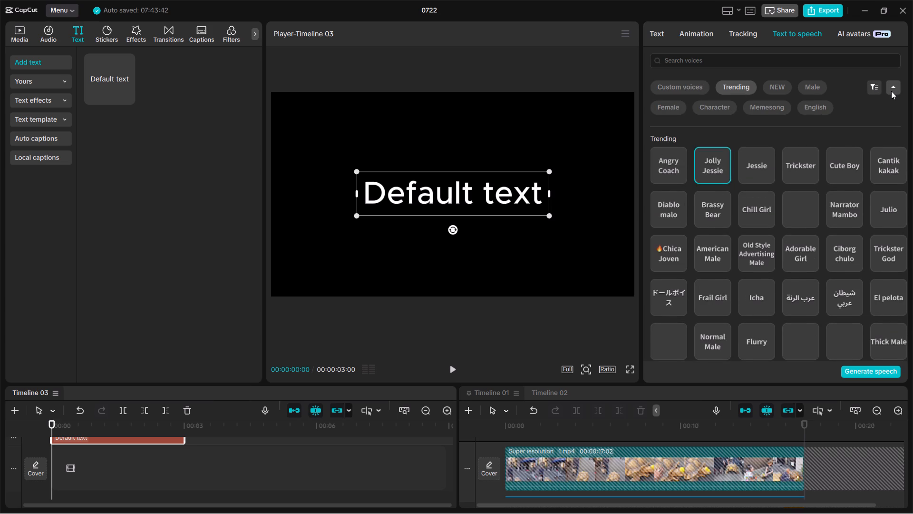
left_click(891, 91)
left_click(891, 91)
left_click(891, 91)
left_click(891, 91)
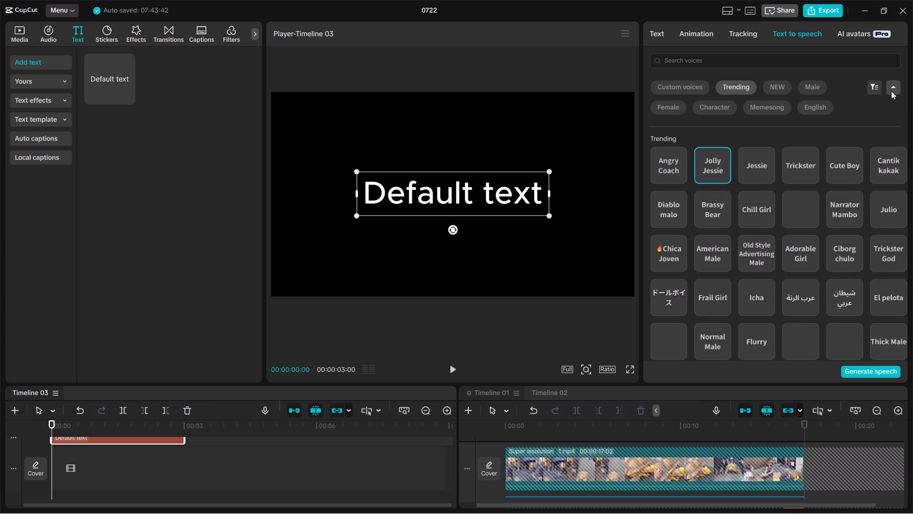
left_click(891, 91)
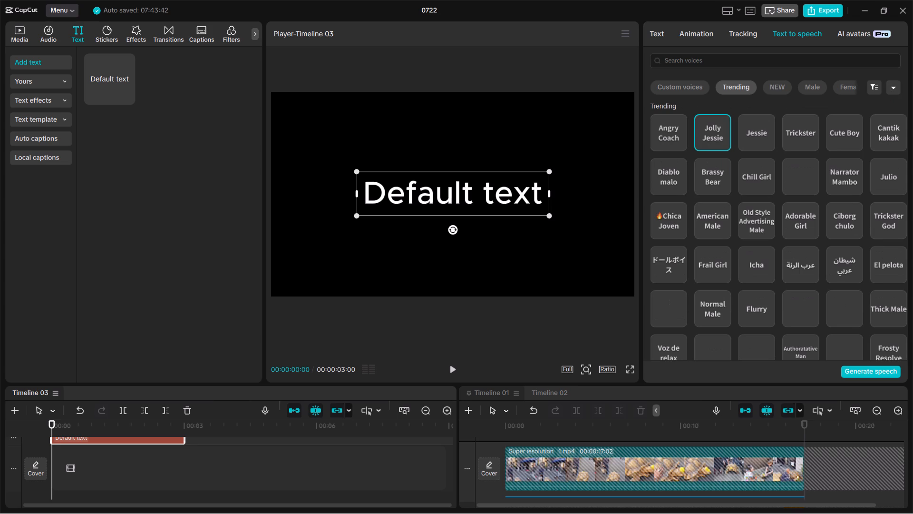
left_click(705, 64)
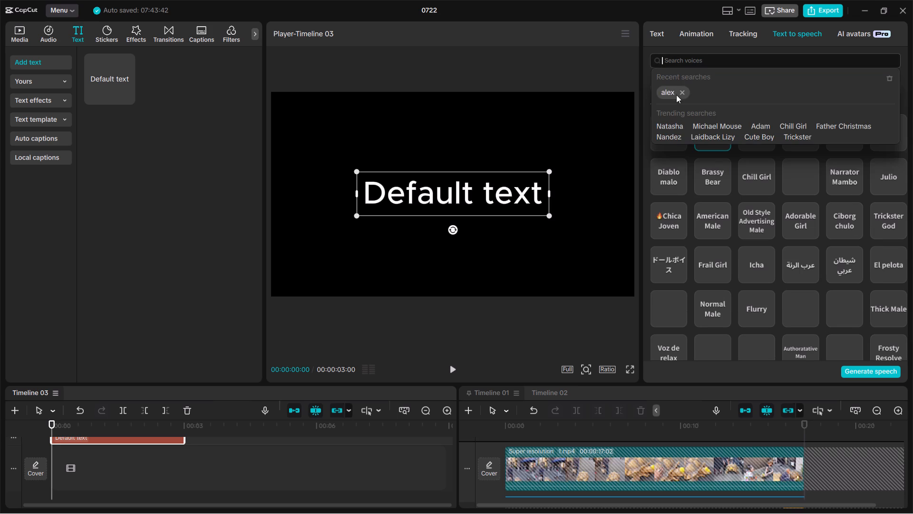
left_click(668, 94)
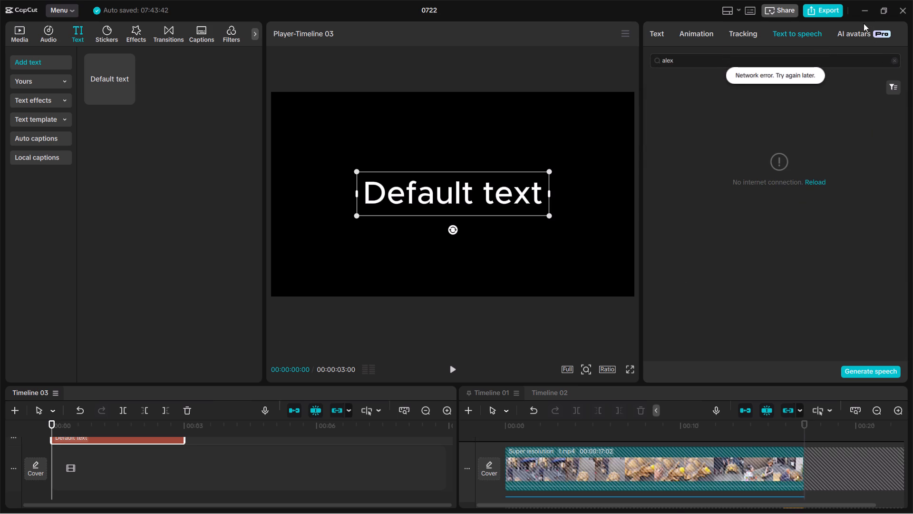
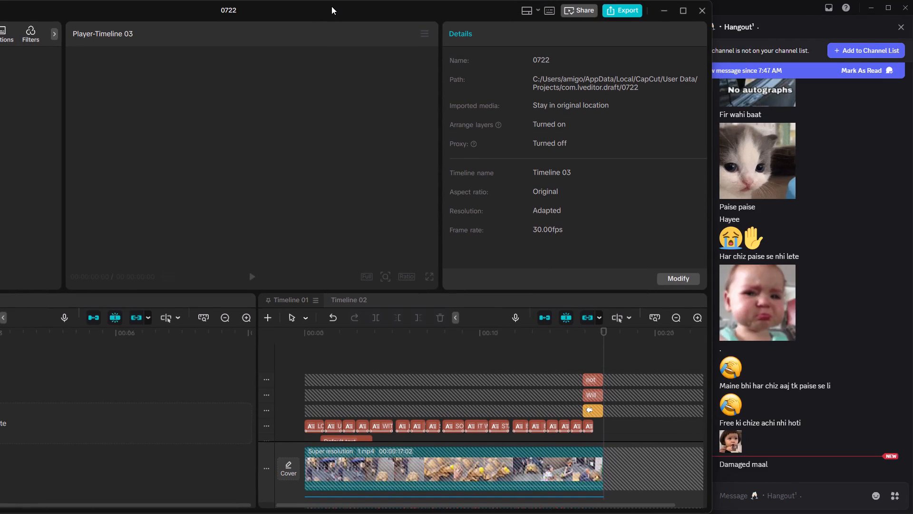
Shift the editor window to expose Timeline 01, make that timeline active and look over its tracks.
left_click_drag(306, 11, 364, 13)
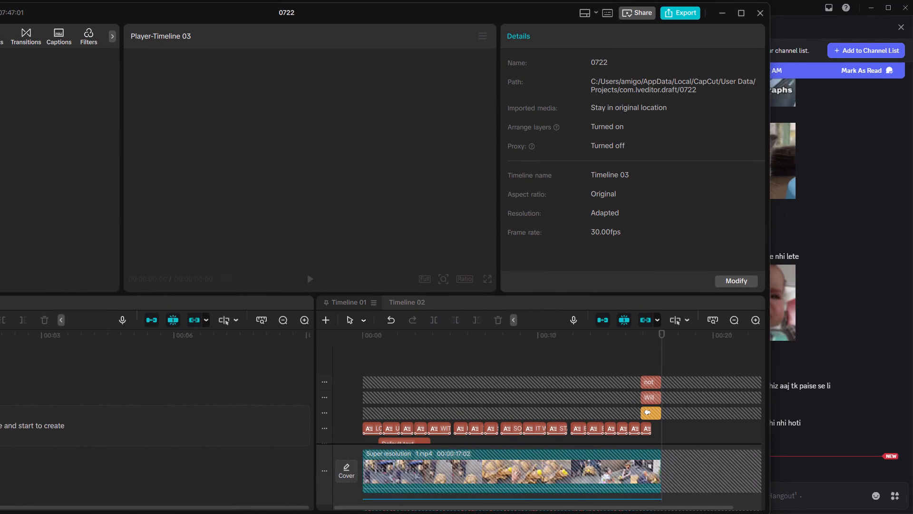
left_click_drag(279, 11, 300, 11)
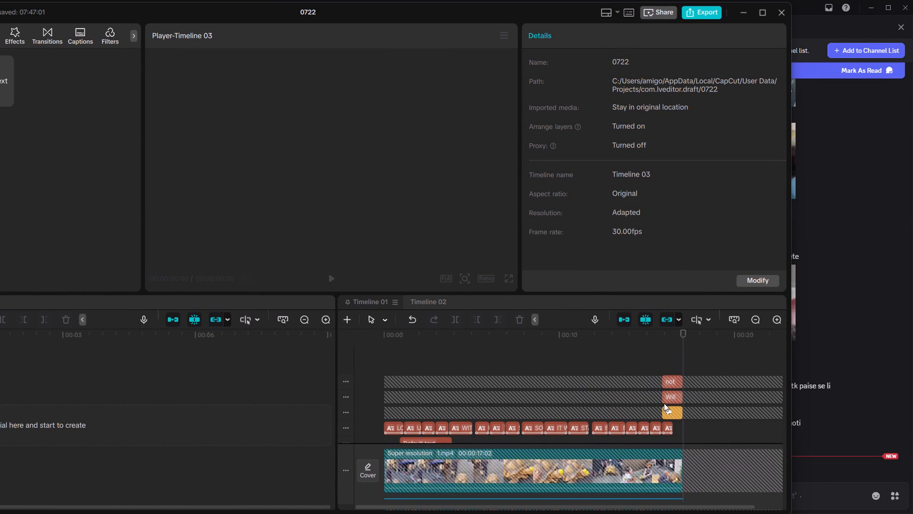
left_click(675, 384)
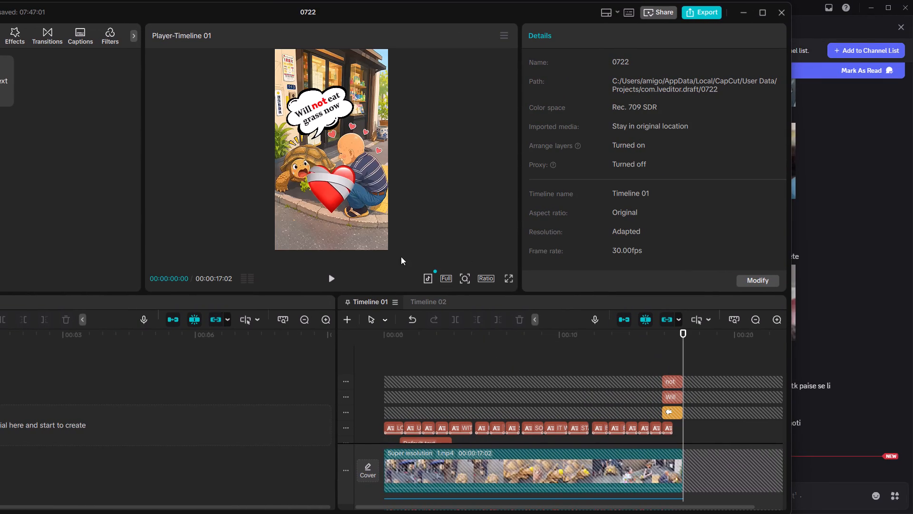
left_click(675, 383)
scroll(602, 420, "down", 7)
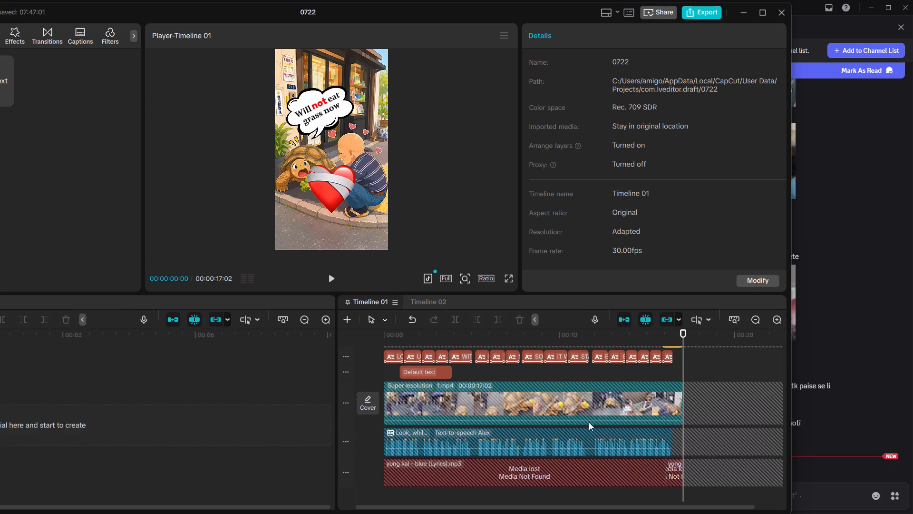
scroll(589, 422, "down", 3)
scroll(487, 422, "up", 3)
Delete the first five caption clips on Timeline 01, from the opening one through the one beginning WIT.
left_click(400, 385)
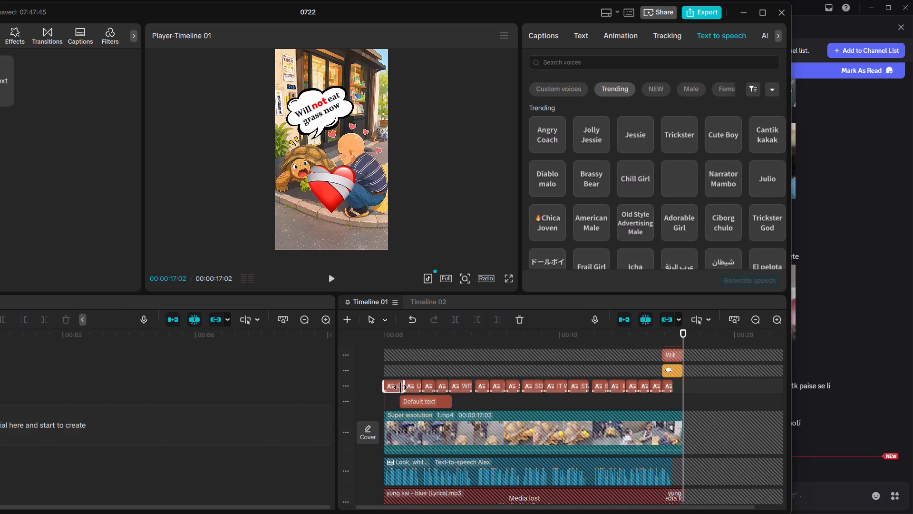
key("Delete")
left_click(412, 382)
key("Delete")
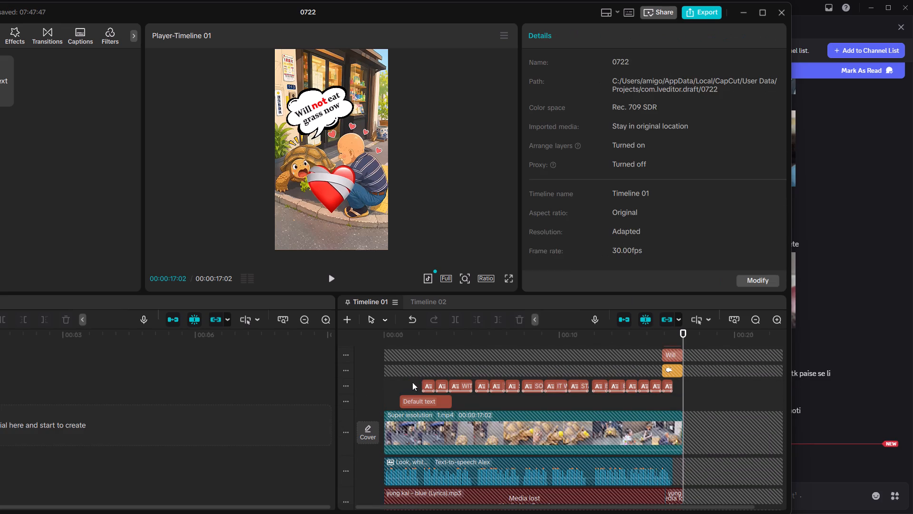
left_click(423, 383)
key("Delete")
left_click(445, 383)
key("Delete")
left_click(454, 385)
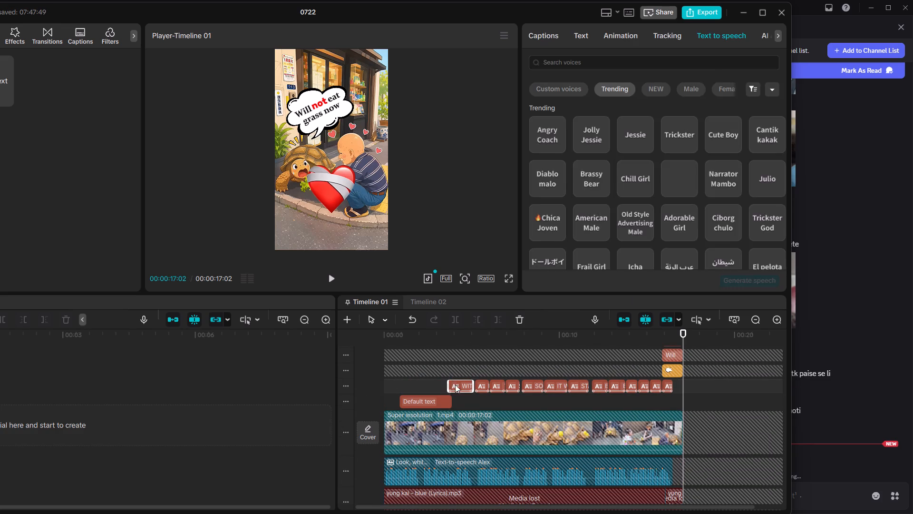
key("Delete")
Delete the next six caption clips on Timeline 01, through the one beginning ST.
left_click(477, 385)
key("Delete")
left_click(494, 385)
key("Delete")
left_click(516, 385)
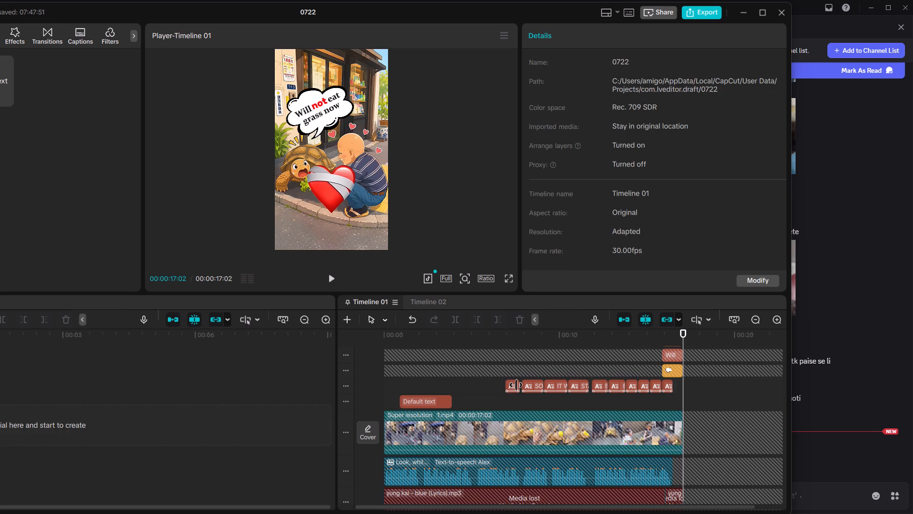
key("Delete")
left_click(528, 385)
key("Delete")
left_click(549, 385)
key("Delete")
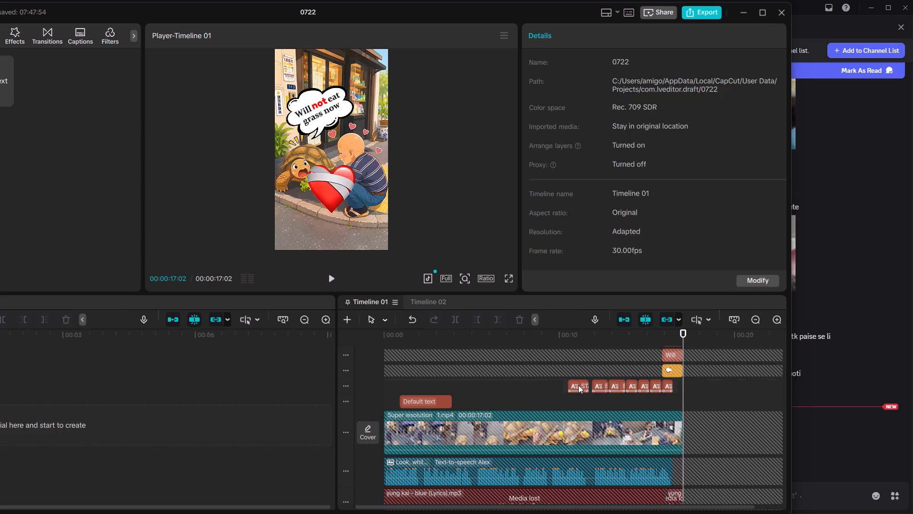
left_click(579, 385)
key("Delete")
Delete the remaining six caption clips on the caption track of Timeline 01.
left_click(600, 385)
key("Delete")
left_click(618, 385)
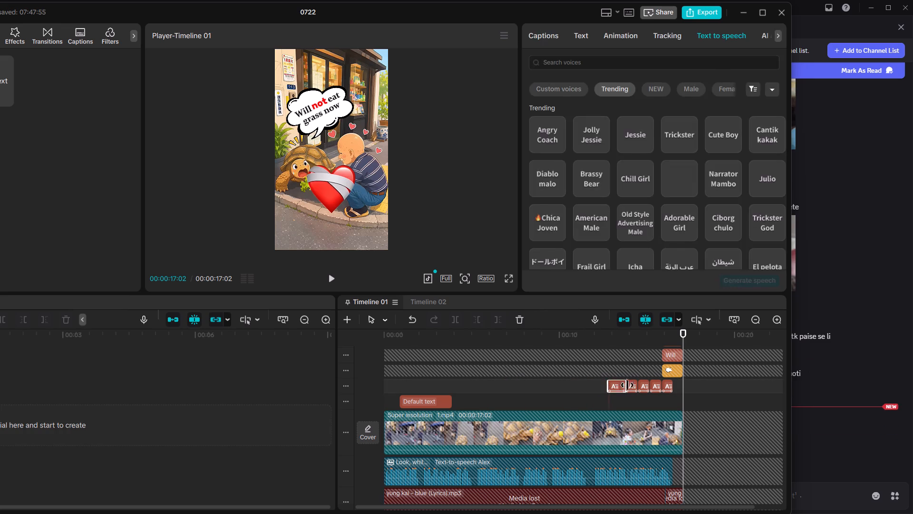
key("Delete")
left_click(631, 385)
key("Delete")
left_click(640, 385)
key("Delete")
left_click(648, 385)
left_click(658, 385)
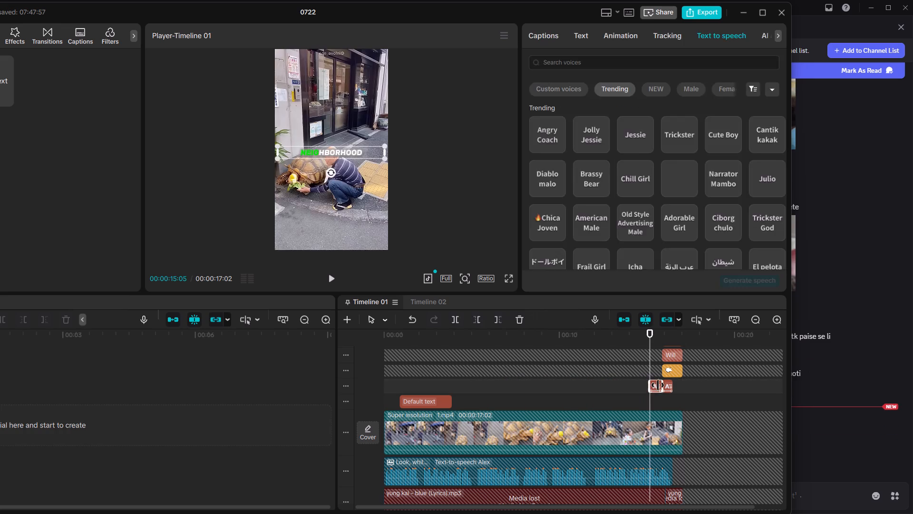
key("Delete")
left_click(669, 385)
key("Delete")
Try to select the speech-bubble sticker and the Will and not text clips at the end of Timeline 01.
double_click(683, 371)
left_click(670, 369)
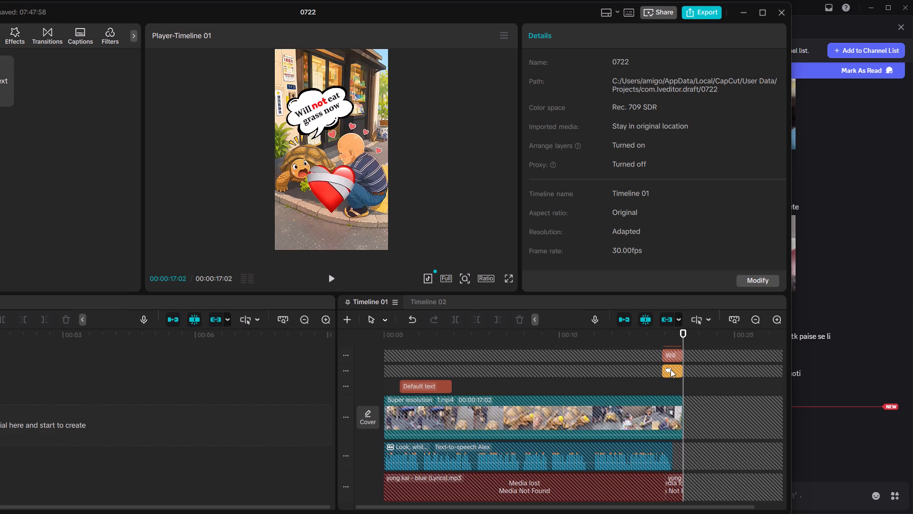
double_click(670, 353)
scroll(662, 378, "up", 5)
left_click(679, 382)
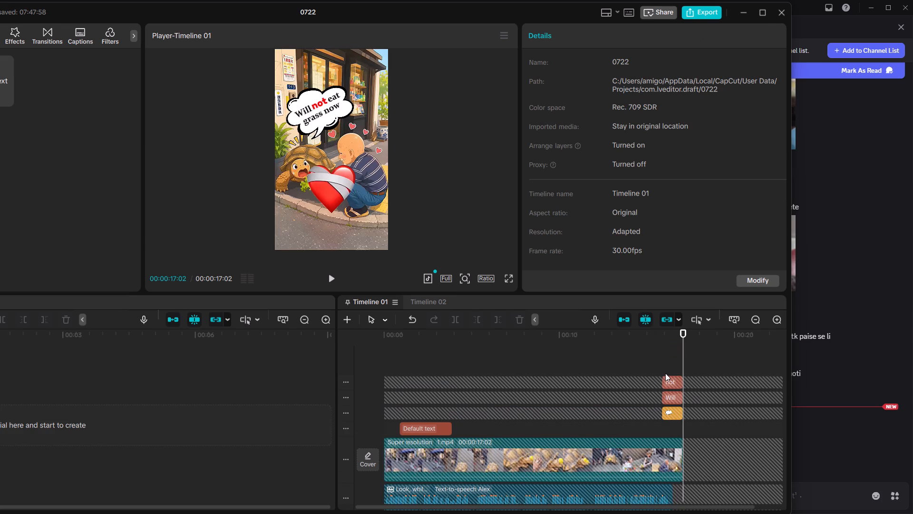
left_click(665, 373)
Delete the Default text clip above the main video on Timeline 01.
left_click(394, 434)
left_click(422, 429)
key("Delete")
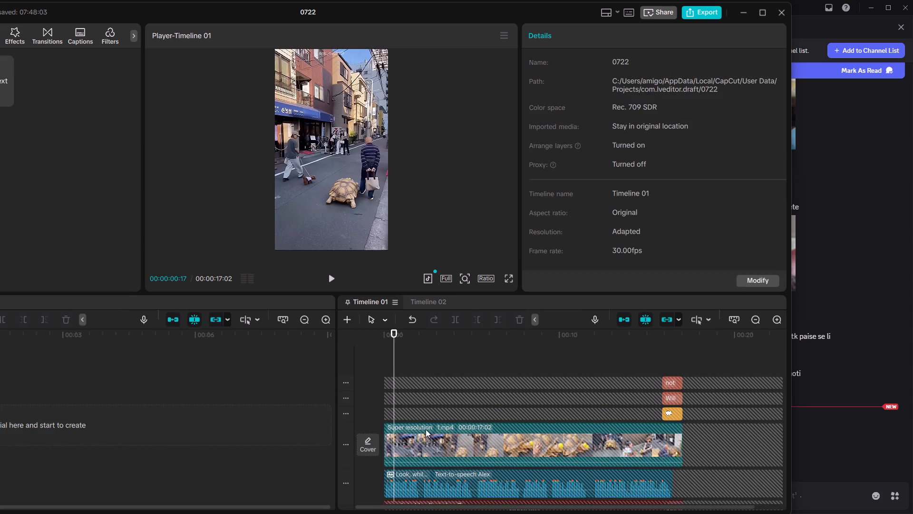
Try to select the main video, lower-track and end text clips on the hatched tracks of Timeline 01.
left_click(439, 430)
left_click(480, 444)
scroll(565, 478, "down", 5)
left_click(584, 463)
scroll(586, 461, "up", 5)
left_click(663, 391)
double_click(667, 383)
Move the playhead to the end of Timeline 01, at 00:00:17:02.
left_click_drag(663, 335, 714, 334)
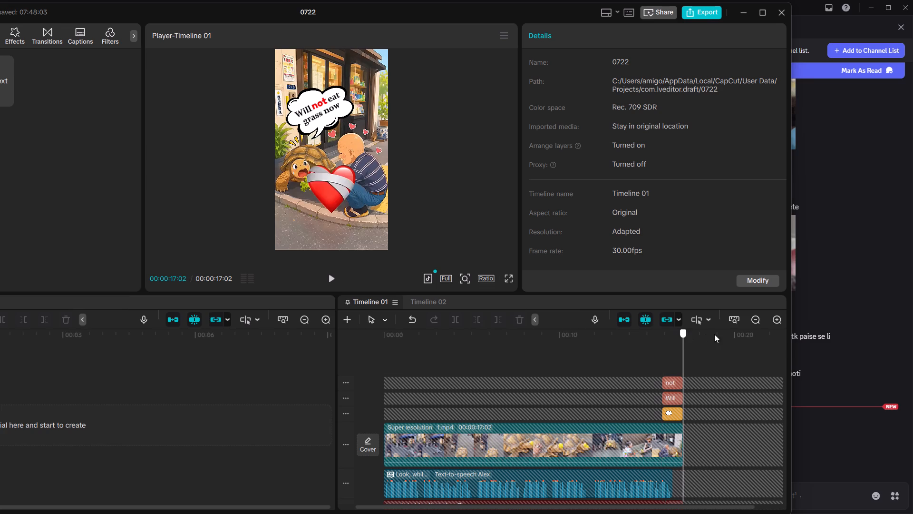
left_click_drag(714, 334, 733, 387)
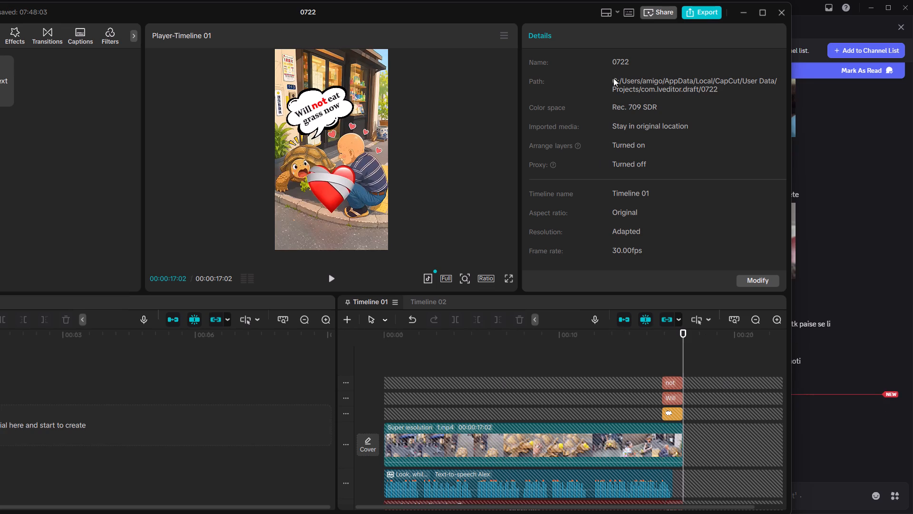
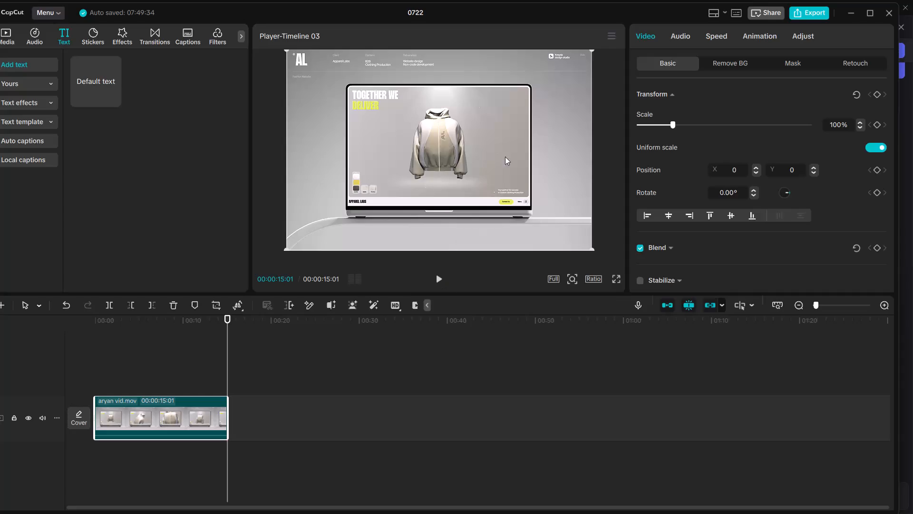
Move the editor window and snap it into the upper-left cell of the four-window snap layout.
left_click_drag(573, 10, 556, 11)
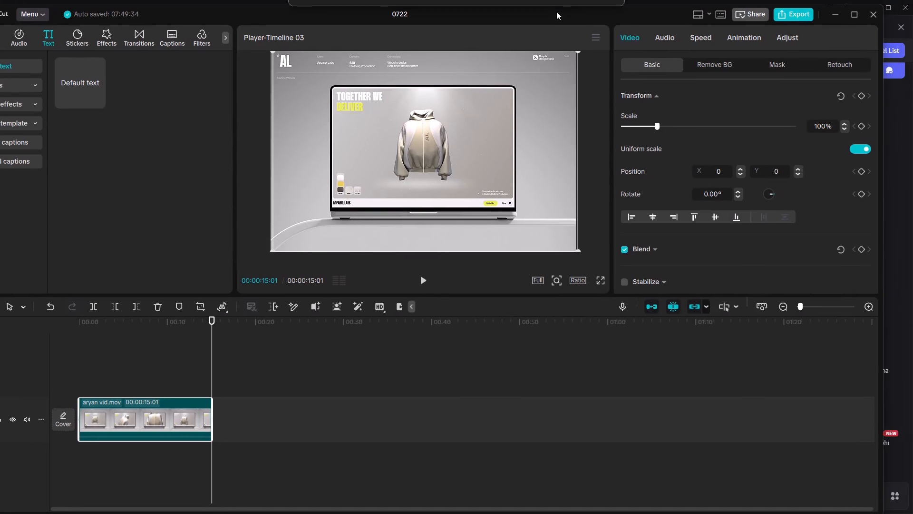
left_click_drag(556, 11, 343, 8)
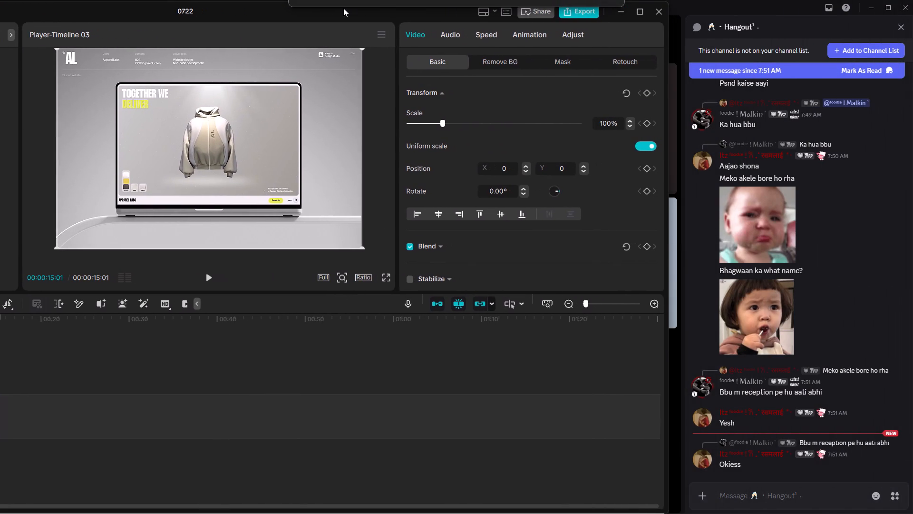
left_click_drag(343, 8, 367, 7)
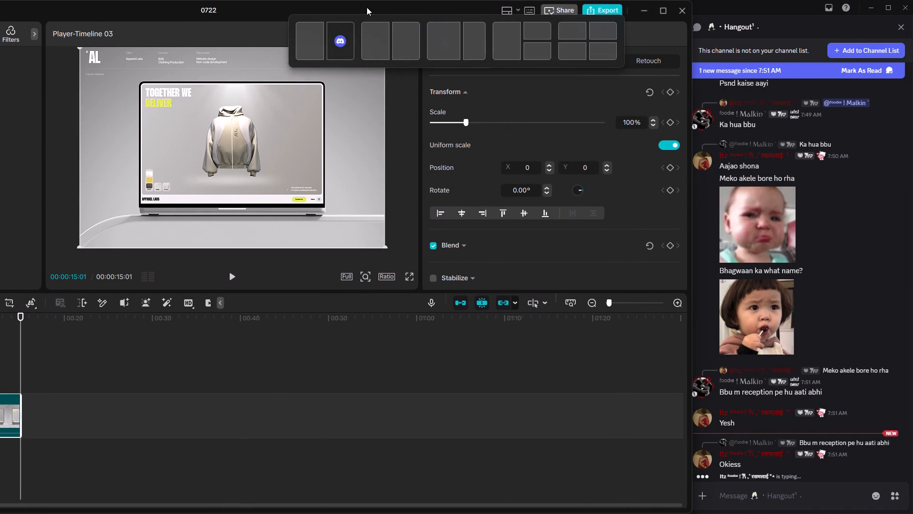
left_click_drag(367, 7, 562, 48)
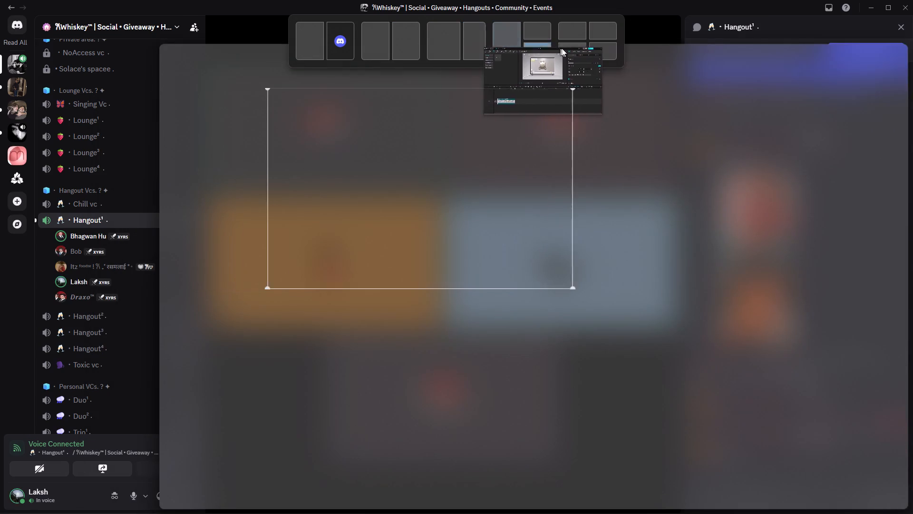
left_click_drag(562, 48, 573, 36)
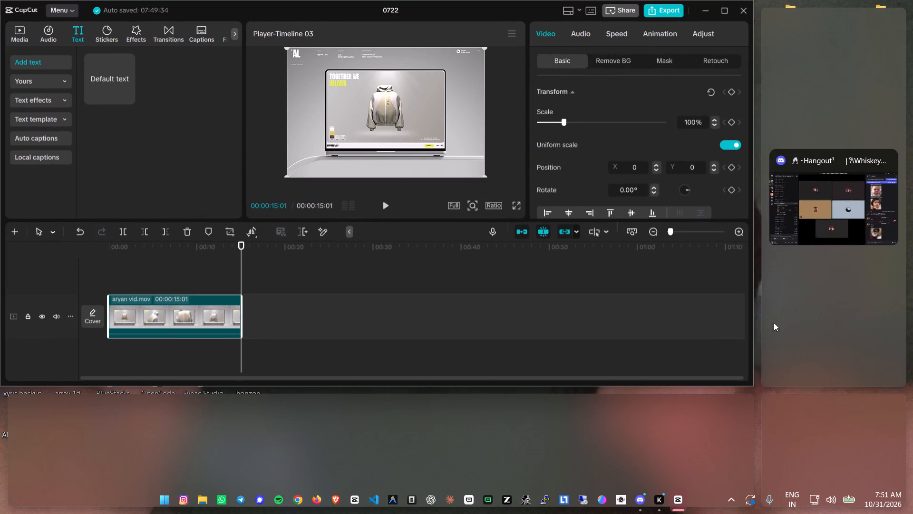
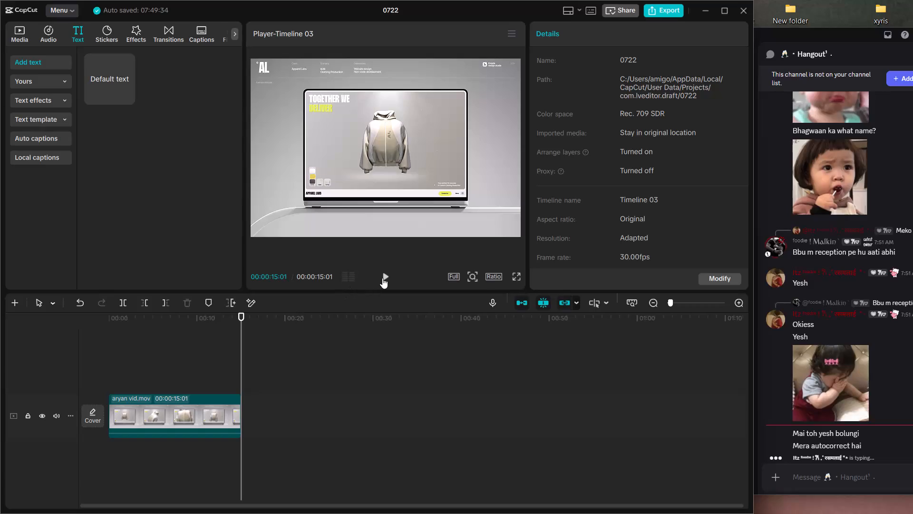
Play the preview to about 00:00:01:27 and split the aryan vid.mov clip there.
left_click(382, 278)
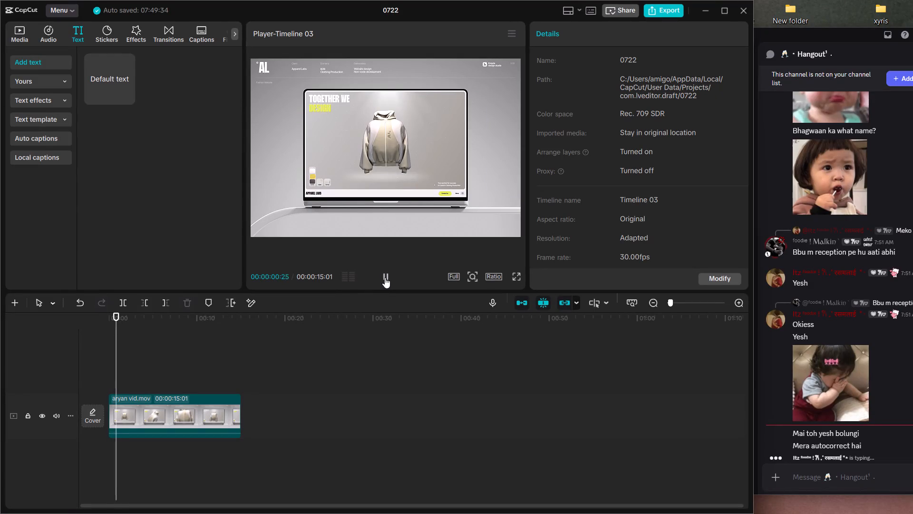
left_click(385, 277)
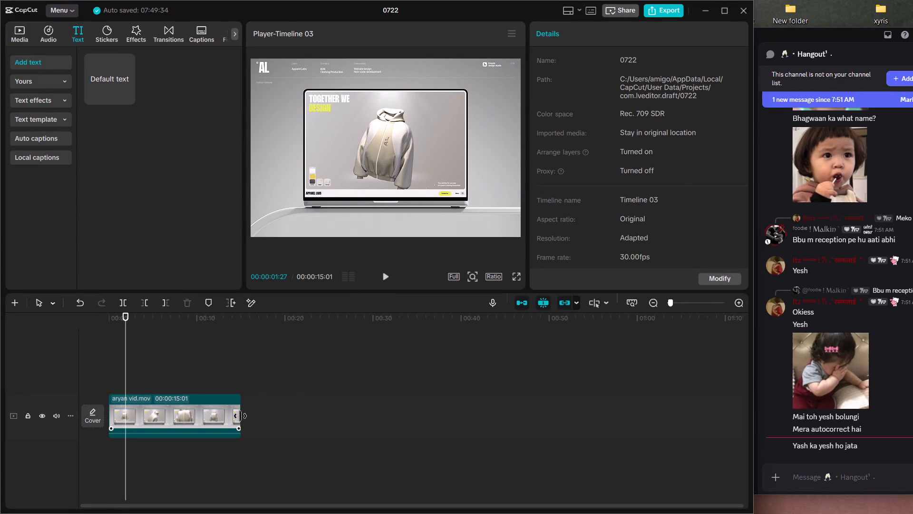
left_click_drag(240, 416, 304, 416)
left_click(164, 409)
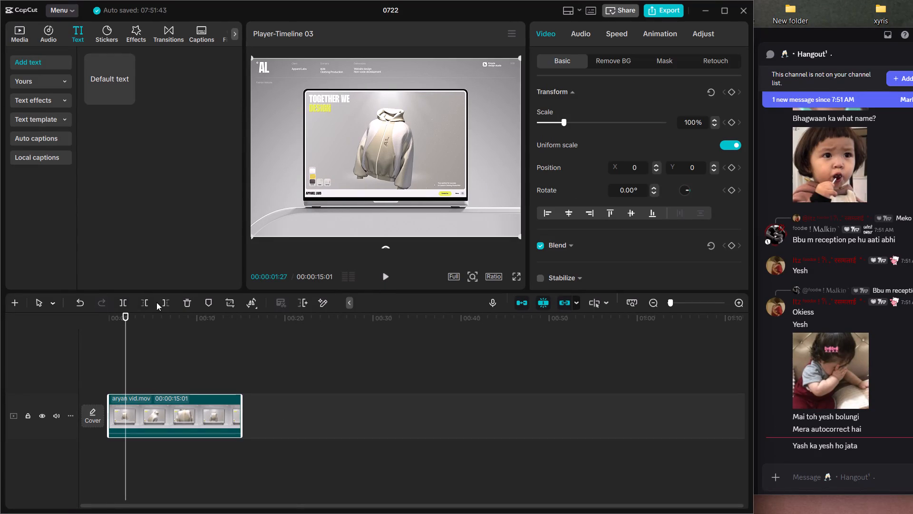
left_click(125, 299)
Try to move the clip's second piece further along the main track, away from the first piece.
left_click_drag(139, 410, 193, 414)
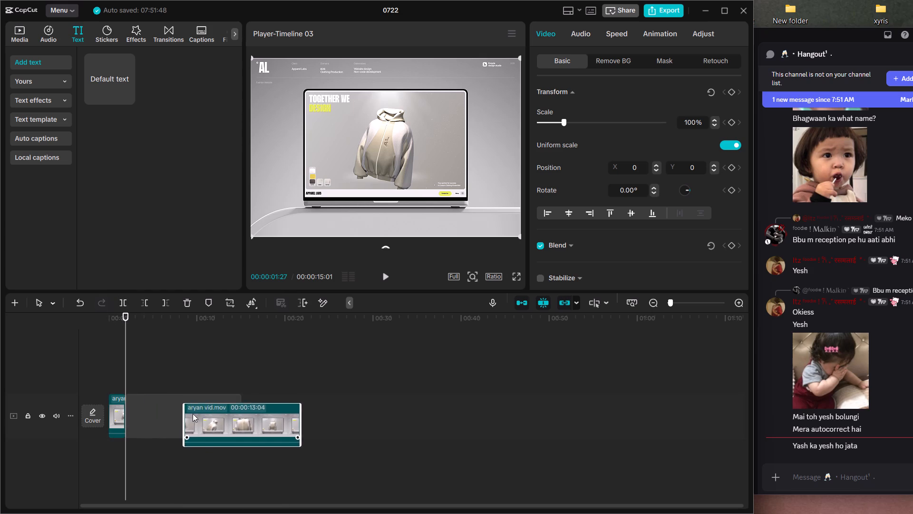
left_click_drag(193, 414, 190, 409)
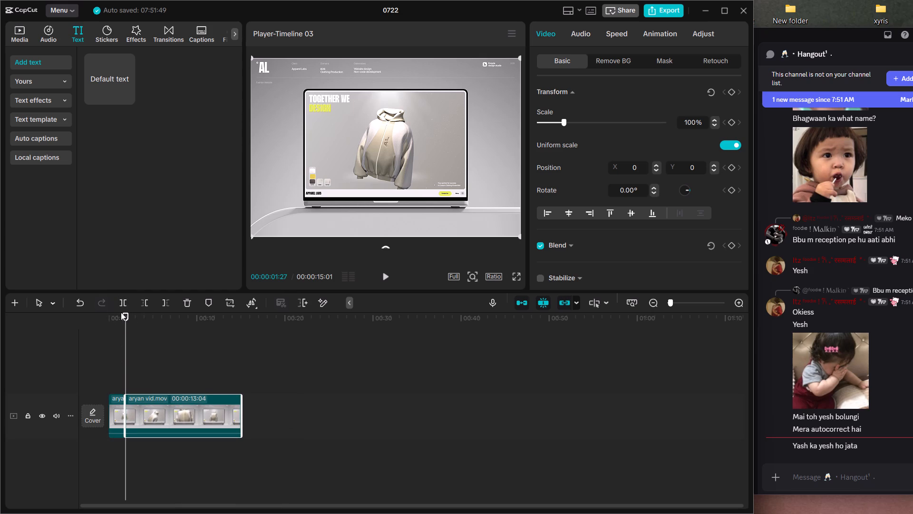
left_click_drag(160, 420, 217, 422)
Extend the end of the first aryan vid.mov piece back out to its full 00:00:15:01 length.
left_click(121, 413)
left_click_drag(126, 413, 348, 422)
left_click(348, 422)
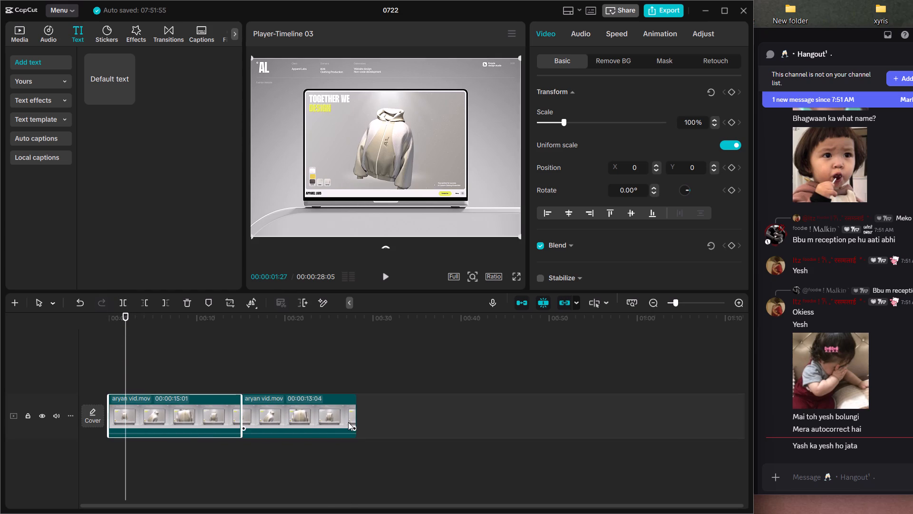
Extend the start of the second aryan vid.mov piece to restore its full 00:00:15:01 length.
left_click(364, 418)
left_click(272, 415)
left_click_drag(242, 415, 176, 408)
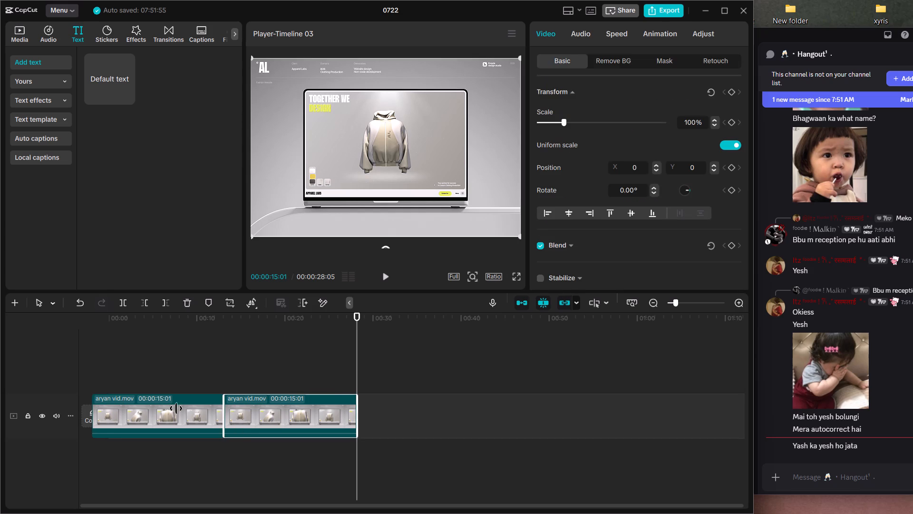
left_click_drag(176, 408, 146, 405)
left_click(152, 406)
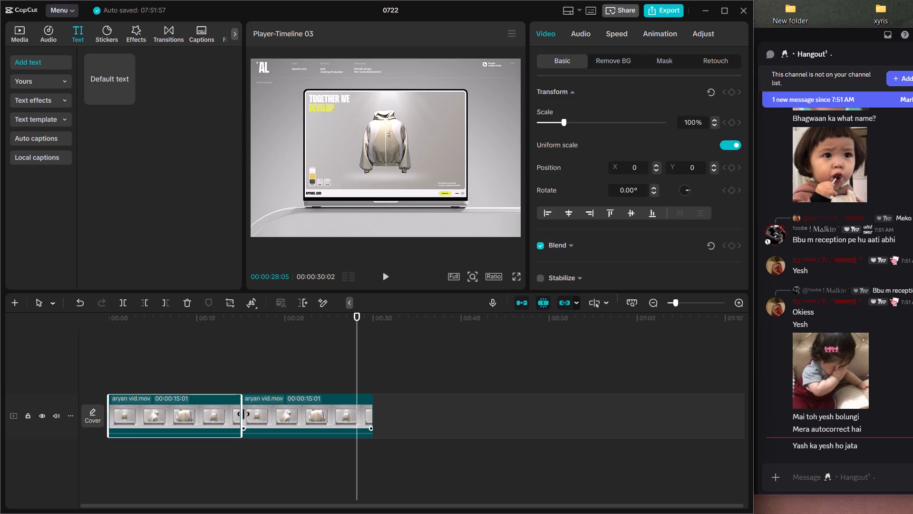
Split the second aryan vid.mov clip at 00:00:21:13.
left_click_drag(243, 414, 318, 421)
left_click(323, 420)
left_click_drag(337, 417, 386, 417)
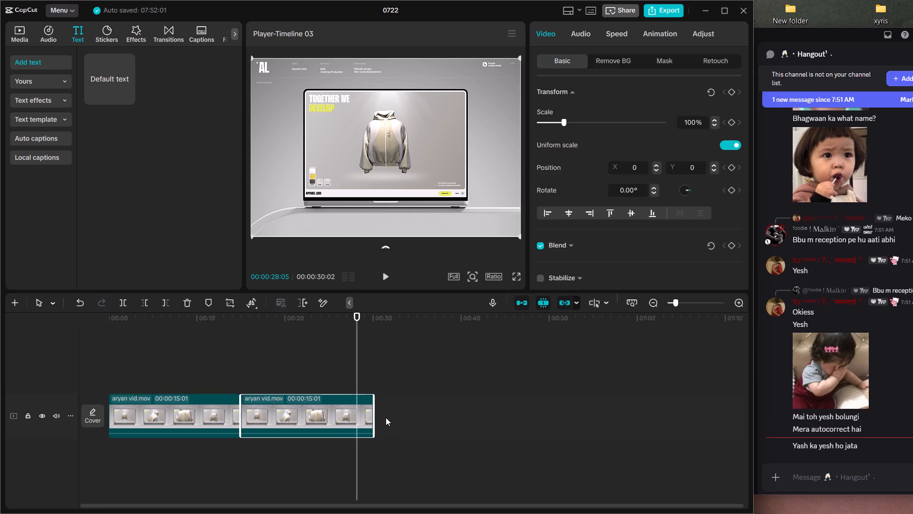
left_click_drag(357, 315, 322, 320)
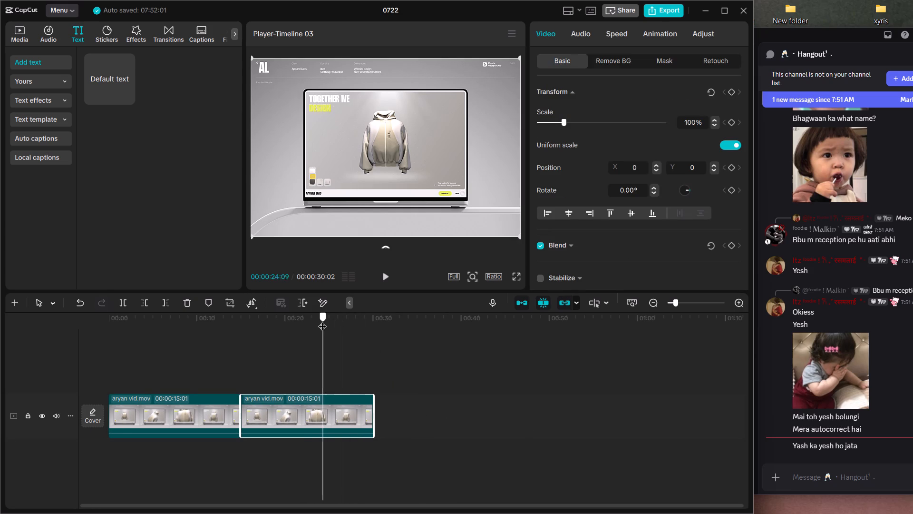
left_click_drag(322, 320, 298, 321)
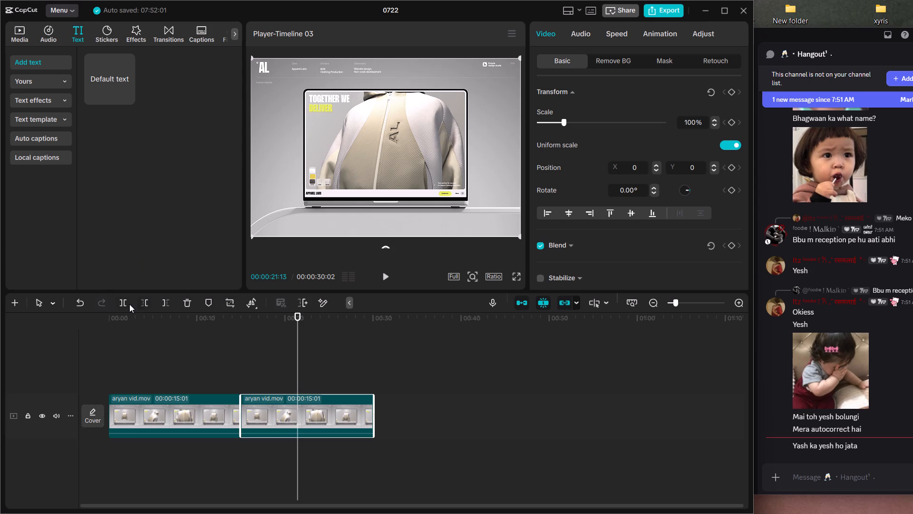
left_click(122, 305)
Extend the start of the last aryan vid.mov piece to restore its full 00:00:15:01 length.
left_click_drag(343, 415, 403, 415)
left_click_drag(295, 415, 531, 446)
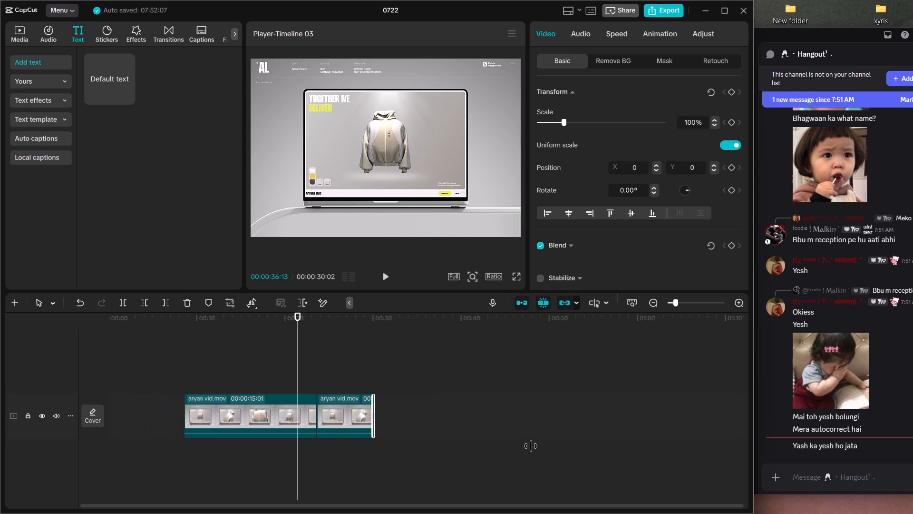
left_click_drag(531, 446, 125, 394)
Extend the end of the short middle aryan vid.mov piece to its full 00:00:15:01 length.
left_click(263, 414)
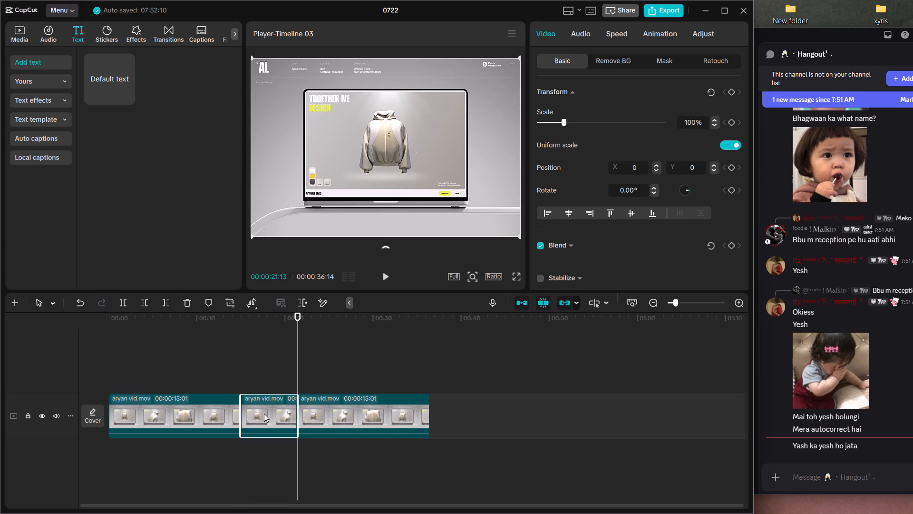
left_click_drag(298, 413, 527, 431)
left_click(573, 420)
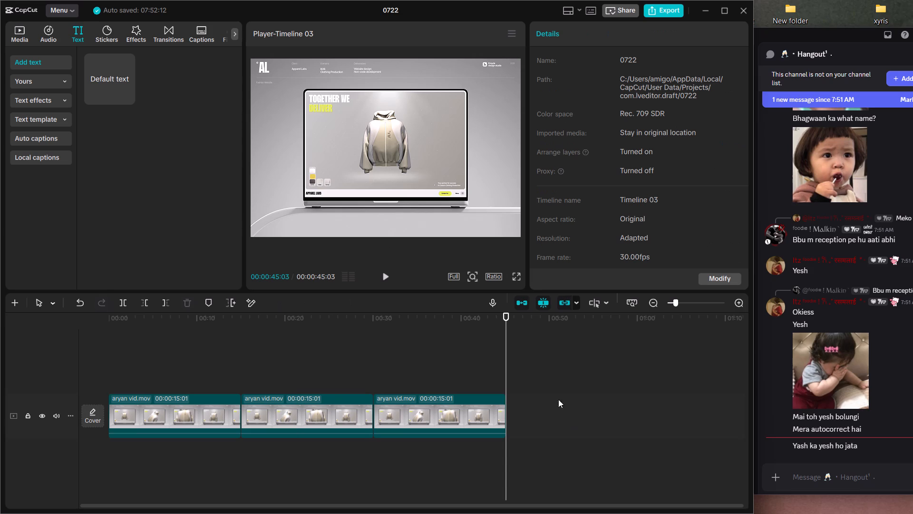
Return the playhead to the start of the timeline at 00:00:00:00.
left_click_drag(507, 313, 31, 326)
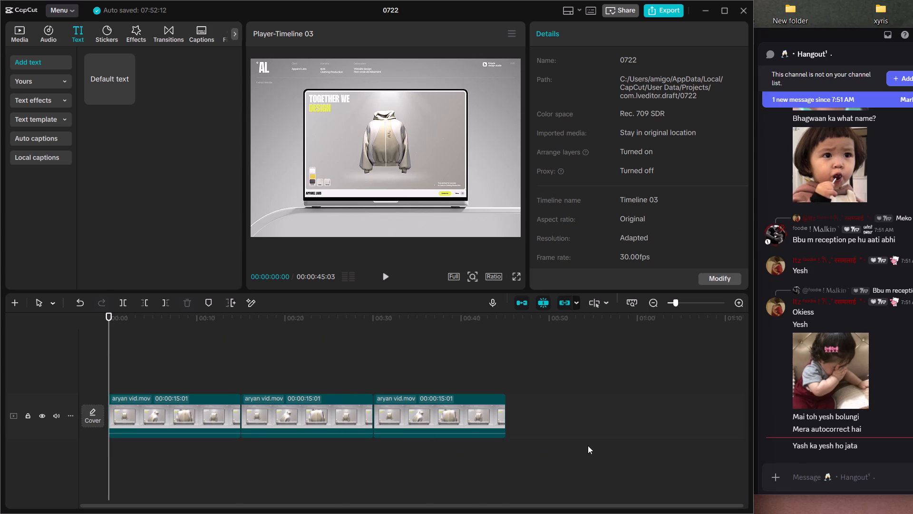
scroll(803, 454, "down", 5)
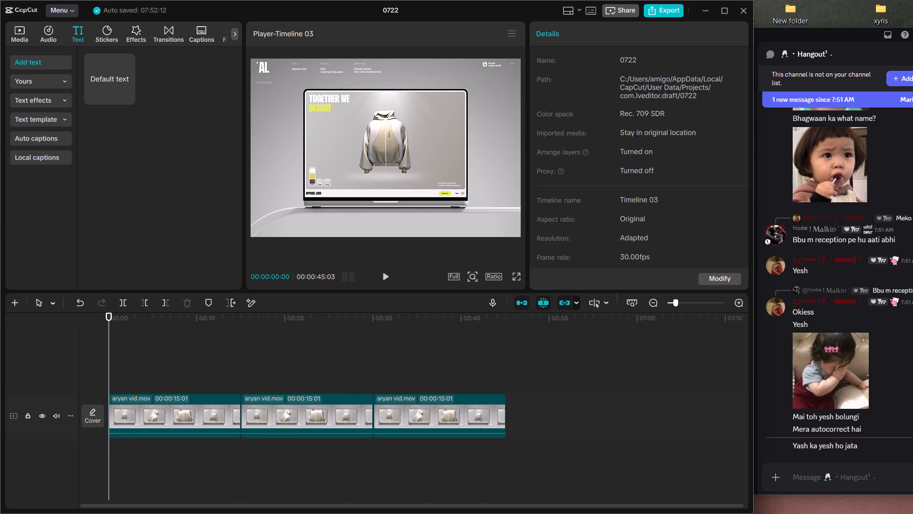
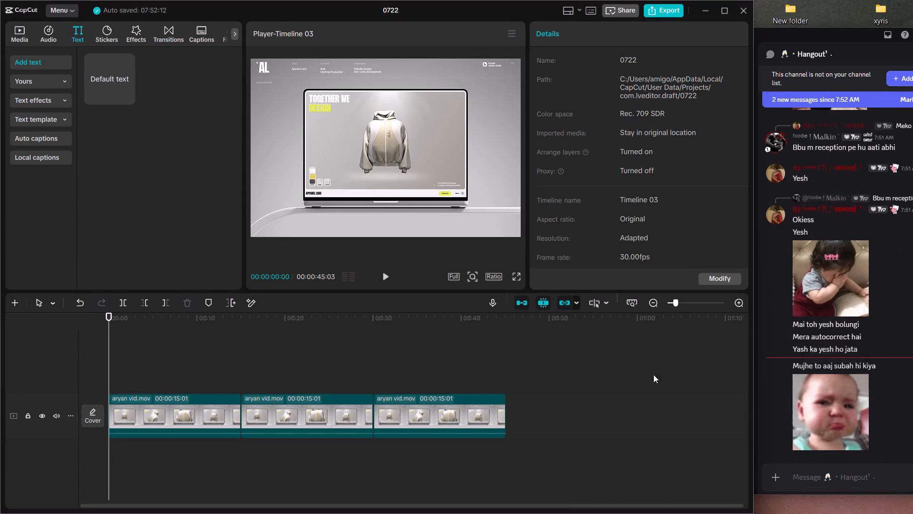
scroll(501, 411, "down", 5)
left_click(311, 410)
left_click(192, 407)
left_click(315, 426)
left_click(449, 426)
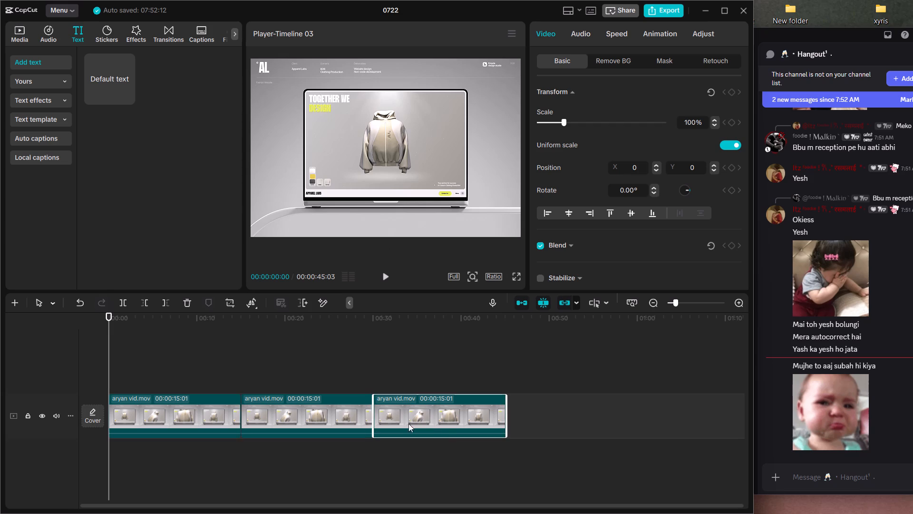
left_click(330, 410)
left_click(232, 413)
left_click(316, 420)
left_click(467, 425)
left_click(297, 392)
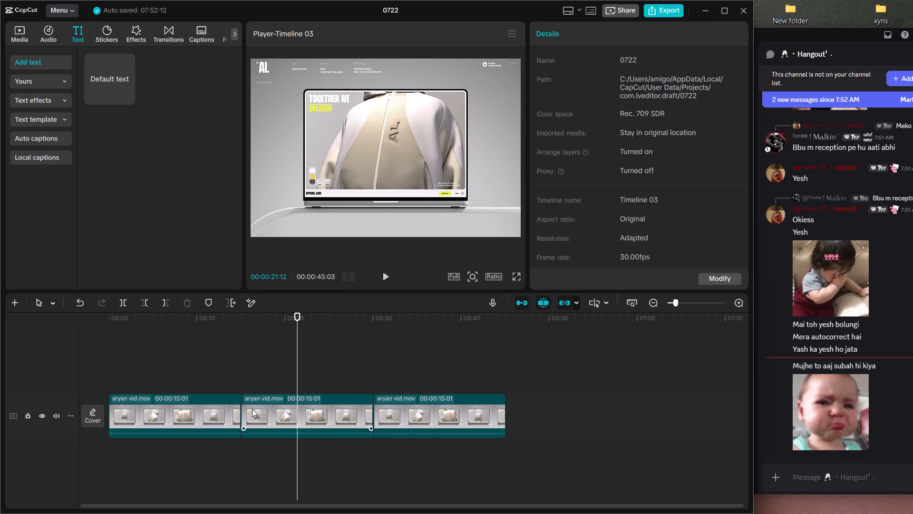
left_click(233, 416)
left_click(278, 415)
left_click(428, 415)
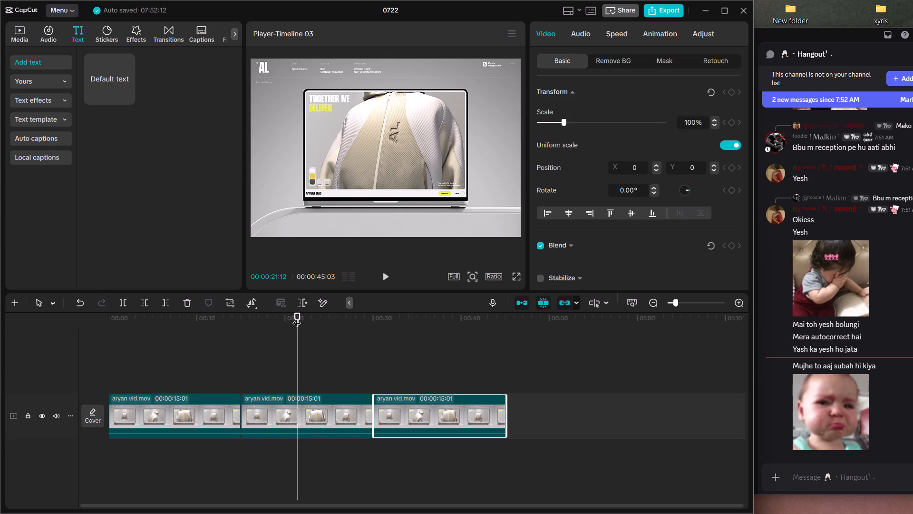
Split the second aryan vid.mov clip at 00:00:22:06.
left_click_drag(297, 317, 304, 317)
left_click(124, 301)
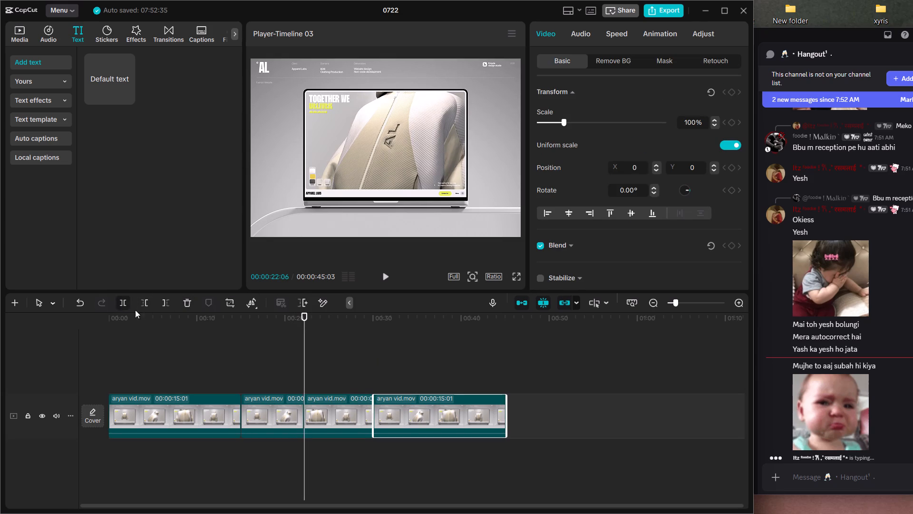
Extend the start of the piece after the split to restore its full 00:00:15:01 length.
left_click(325, 412)
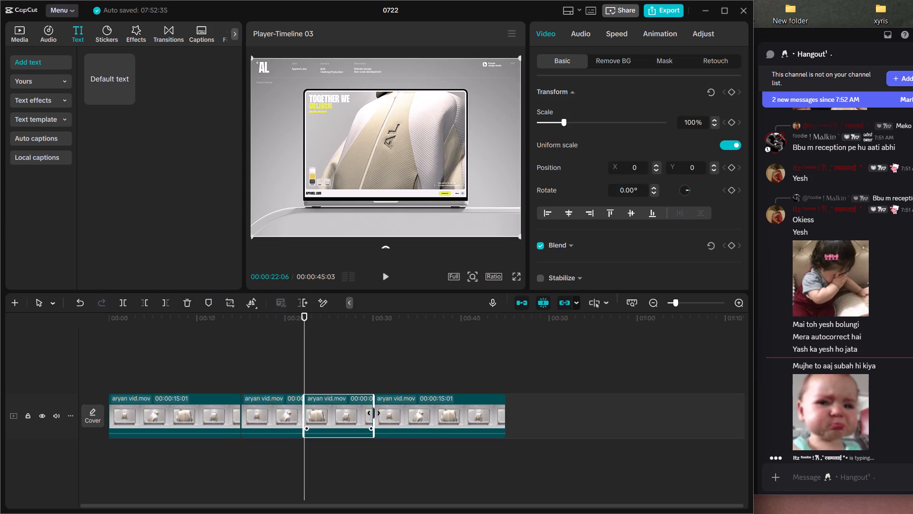
left_click_drag(372, 412, 451, 412)
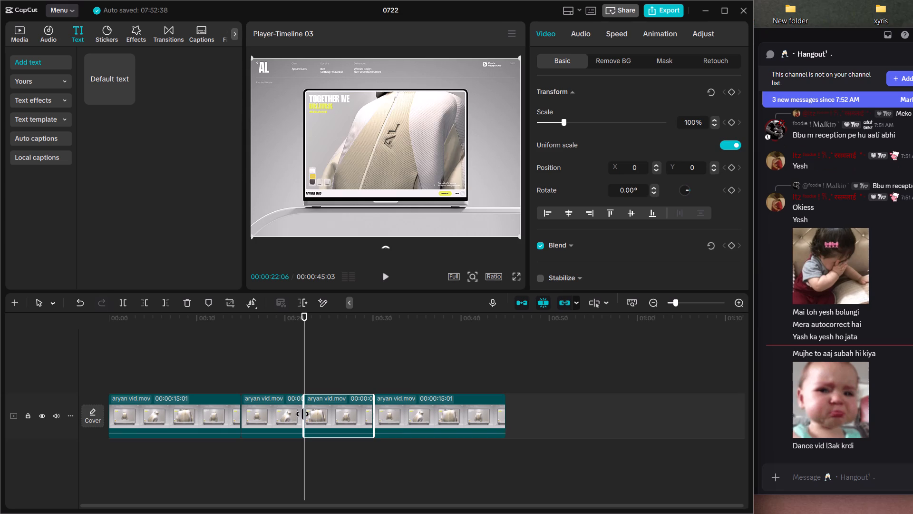
left_click_drag(302, 414, 138, 396)
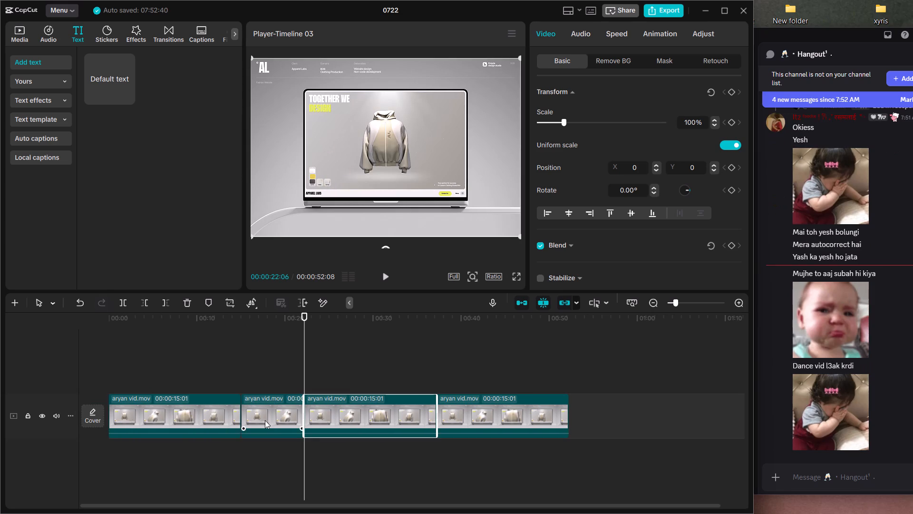
Extend the end of the short aryan vid.mov piece before the split to its full 00:00:15:01 length.
left_click(271, 418)
left_click_drag(305, 415, 633, 417)
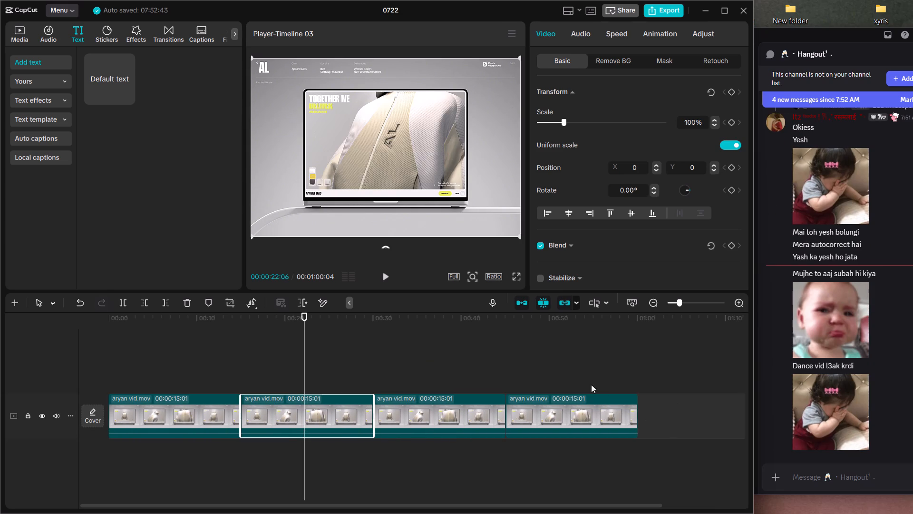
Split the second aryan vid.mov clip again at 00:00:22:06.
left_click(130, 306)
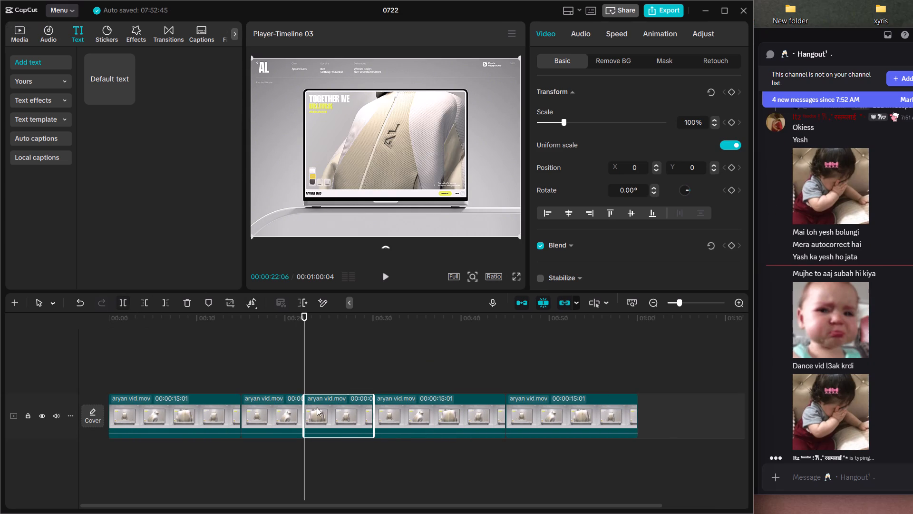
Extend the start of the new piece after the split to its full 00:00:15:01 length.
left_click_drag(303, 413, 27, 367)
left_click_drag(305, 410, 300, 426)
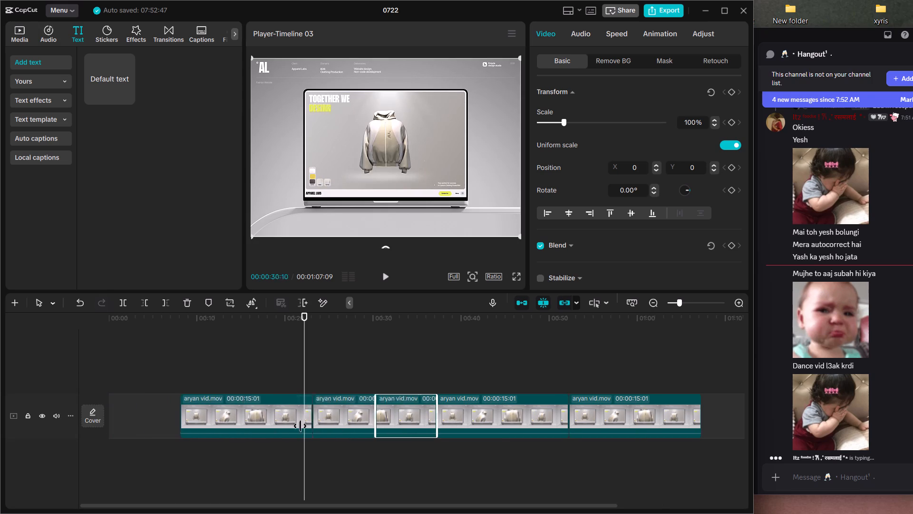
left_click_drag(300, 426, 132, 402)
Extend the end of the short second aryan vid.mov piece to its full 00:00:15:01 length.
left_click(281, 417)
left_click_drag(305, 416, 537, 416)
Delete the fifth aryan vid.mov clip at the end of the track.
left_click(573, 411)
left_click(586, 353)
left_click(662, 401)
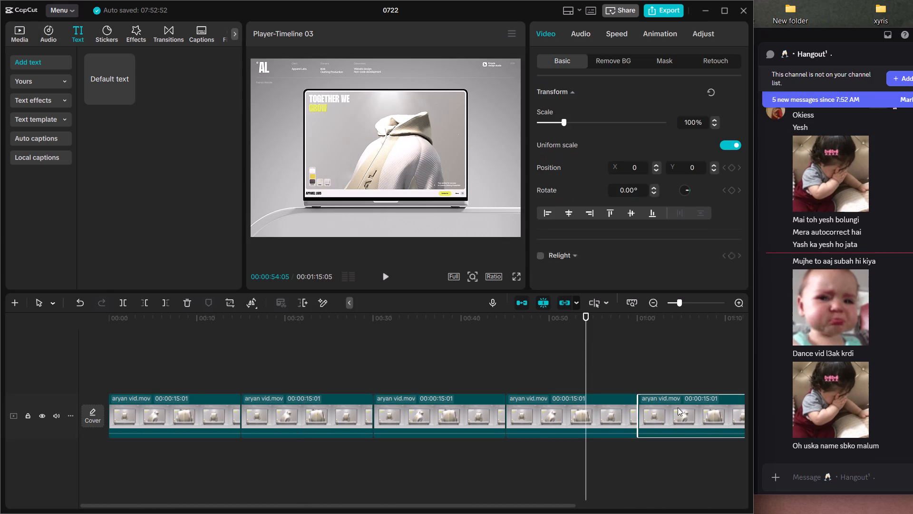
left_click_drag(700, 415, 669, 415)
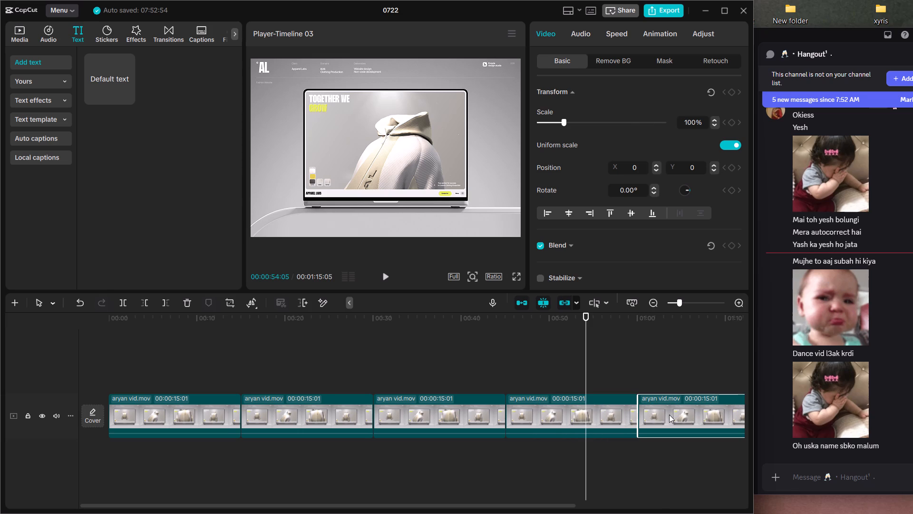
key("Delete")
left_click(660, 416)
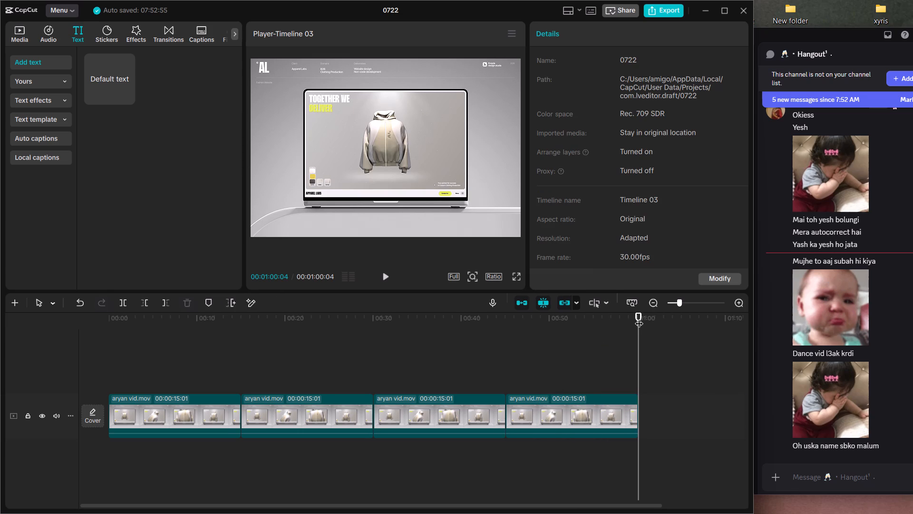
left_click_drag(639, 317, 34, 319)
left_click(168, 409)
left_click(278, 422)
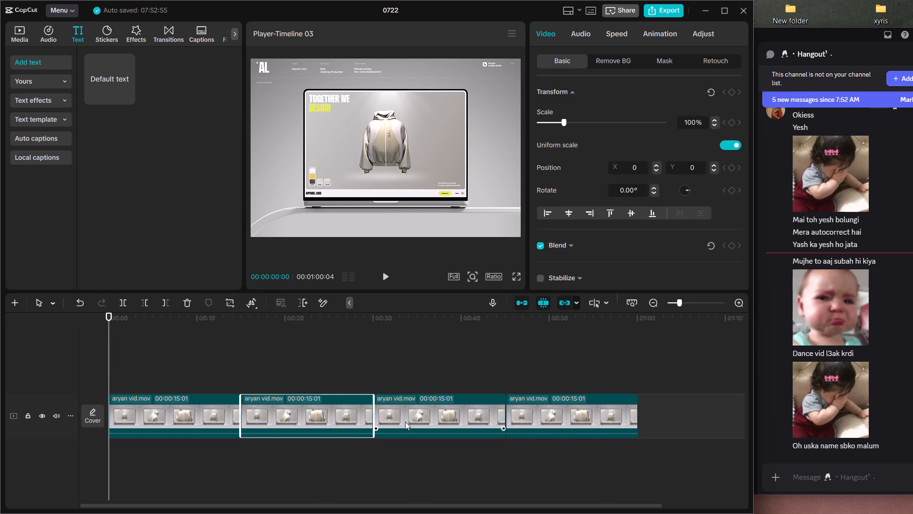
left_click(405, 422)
Reorder the aryan vid.mov copies by moving the third clip, and twice the second clip, to the end of the track.
left_click_drag(494, 413, 499, 413)
left_click(565, 425)
left_click_drag(529, 410, 595, 409)
left_click_drag(473, 416, 507, 416)
left_click_drag(439, 419, 610, 419)
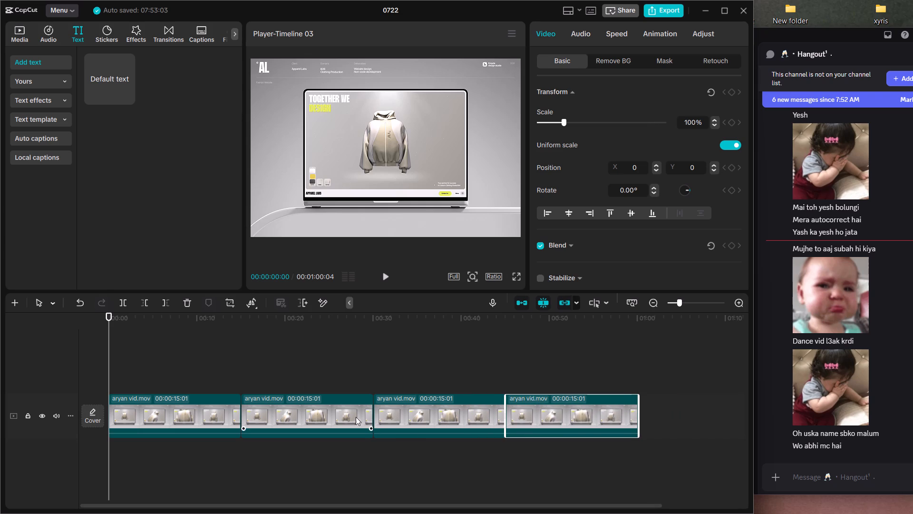
left_click_drag(305, 413, 574, 410)
left_click_drag(313, 417, 617, 430)
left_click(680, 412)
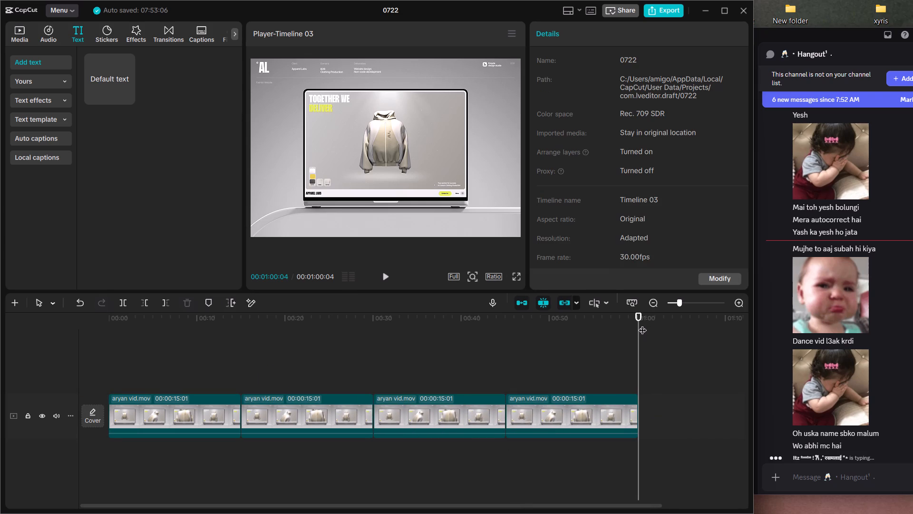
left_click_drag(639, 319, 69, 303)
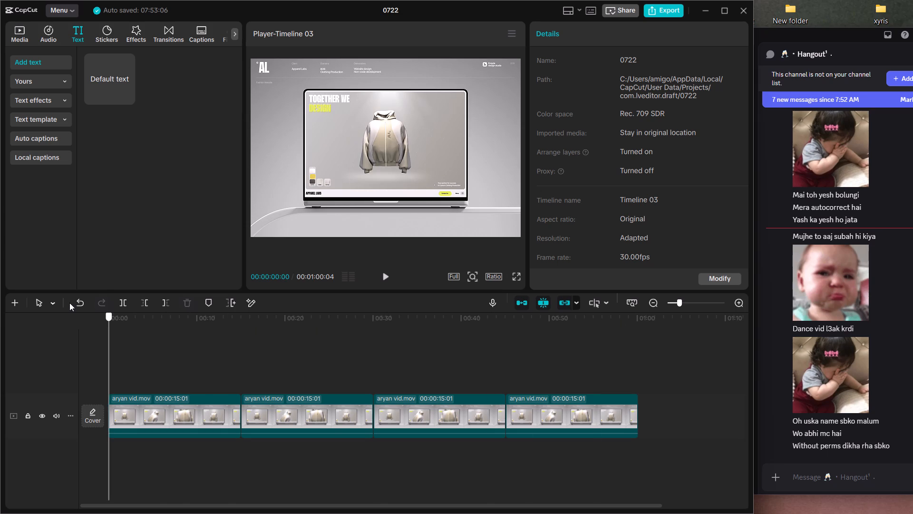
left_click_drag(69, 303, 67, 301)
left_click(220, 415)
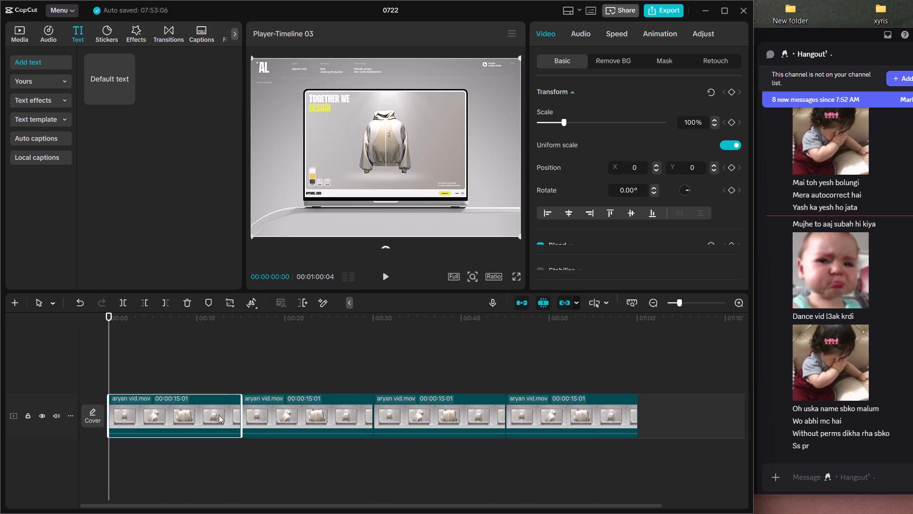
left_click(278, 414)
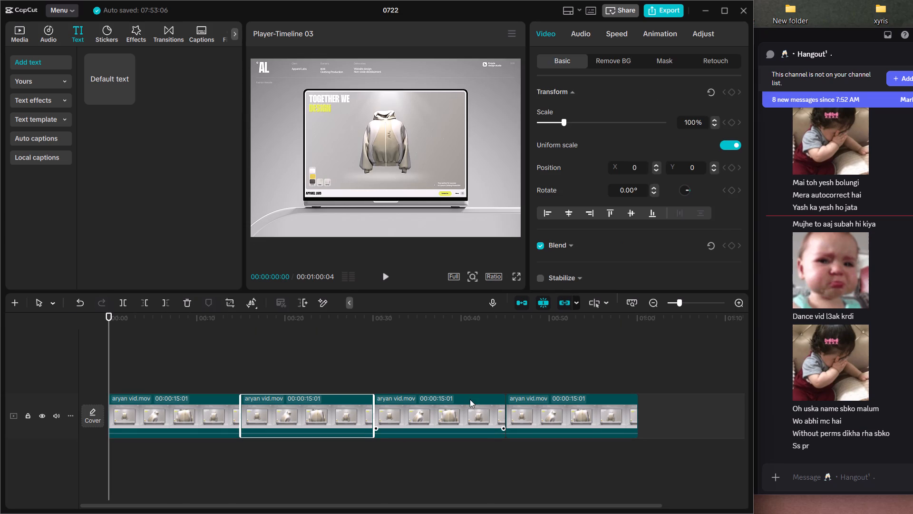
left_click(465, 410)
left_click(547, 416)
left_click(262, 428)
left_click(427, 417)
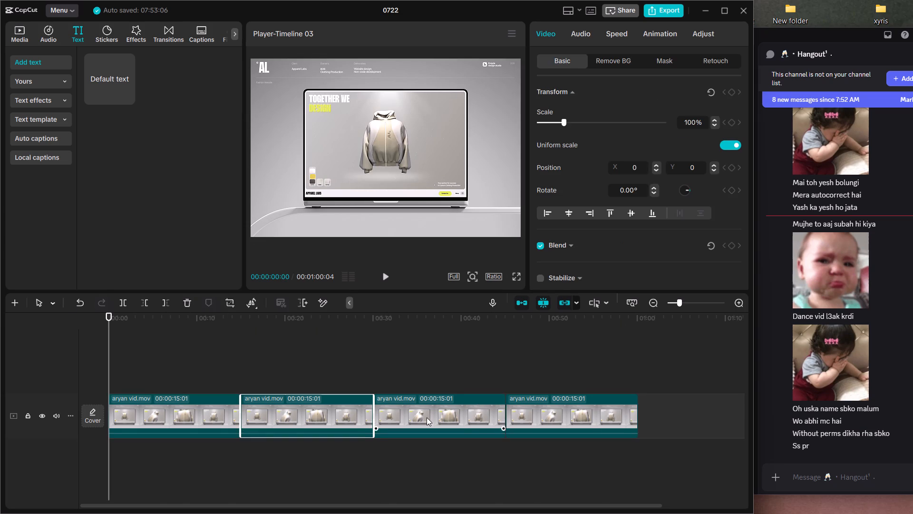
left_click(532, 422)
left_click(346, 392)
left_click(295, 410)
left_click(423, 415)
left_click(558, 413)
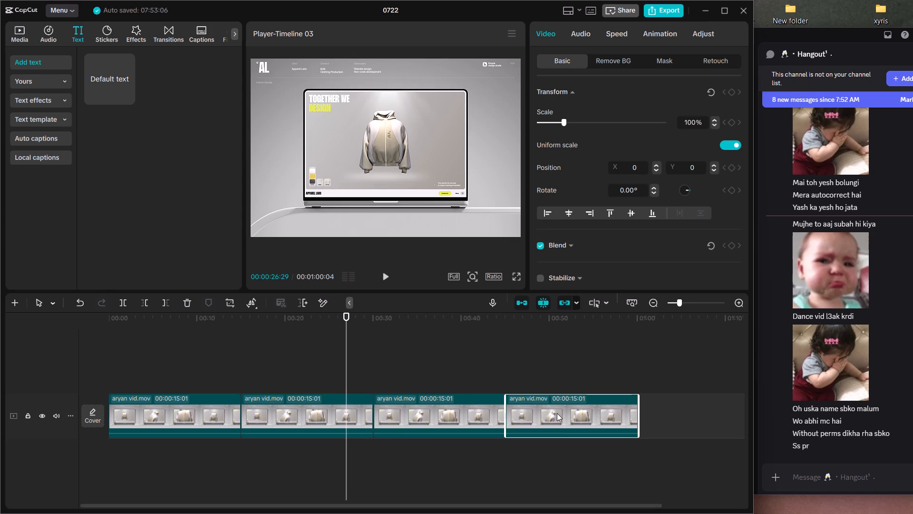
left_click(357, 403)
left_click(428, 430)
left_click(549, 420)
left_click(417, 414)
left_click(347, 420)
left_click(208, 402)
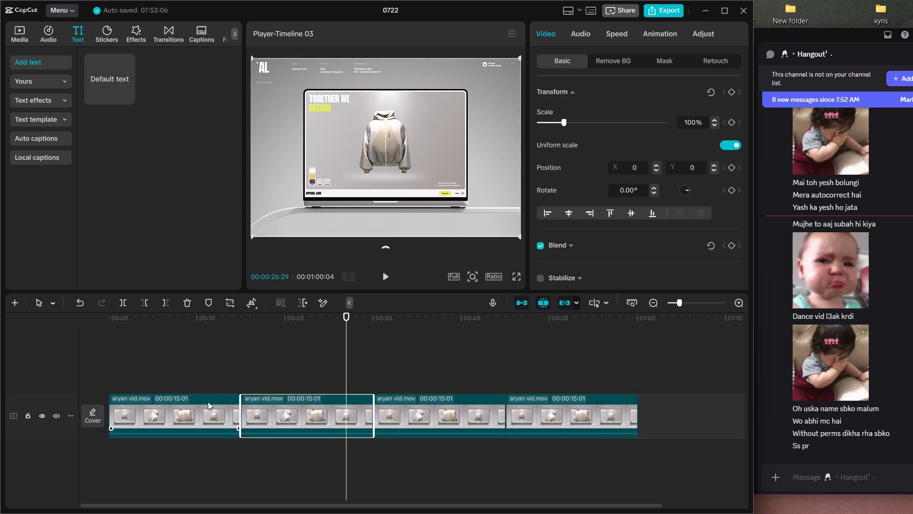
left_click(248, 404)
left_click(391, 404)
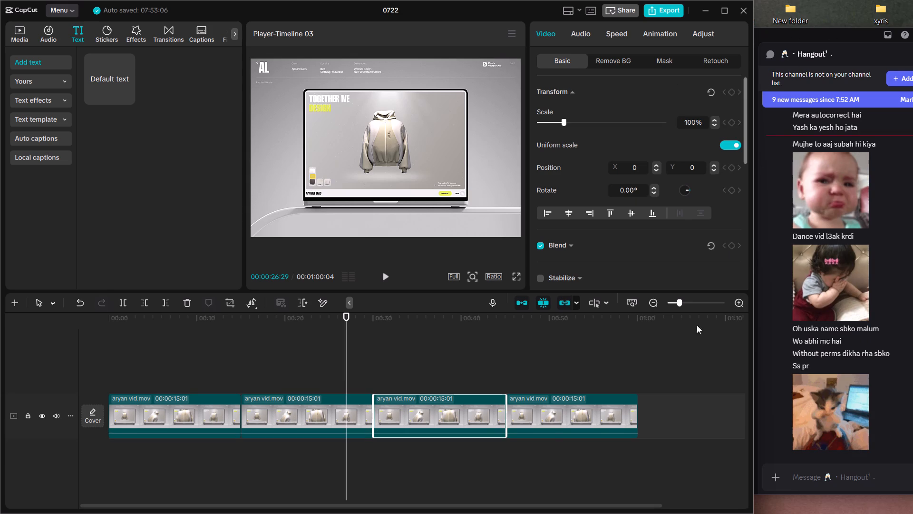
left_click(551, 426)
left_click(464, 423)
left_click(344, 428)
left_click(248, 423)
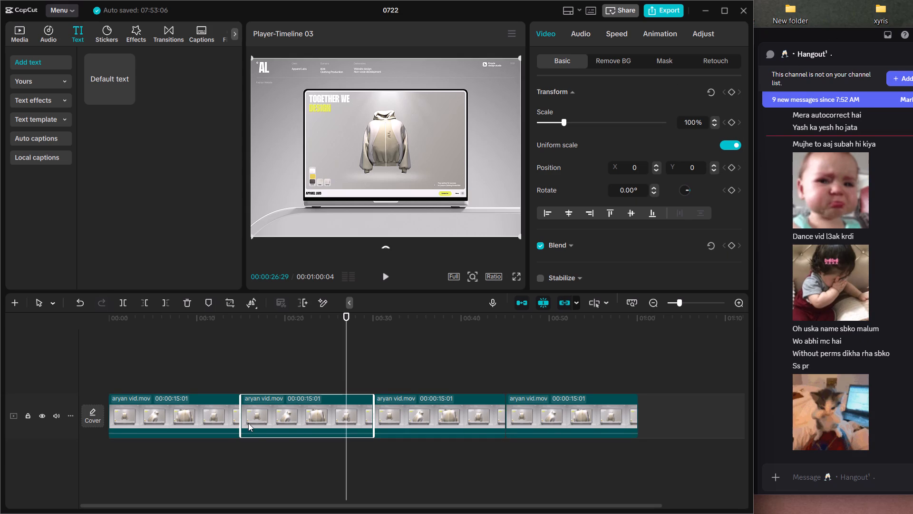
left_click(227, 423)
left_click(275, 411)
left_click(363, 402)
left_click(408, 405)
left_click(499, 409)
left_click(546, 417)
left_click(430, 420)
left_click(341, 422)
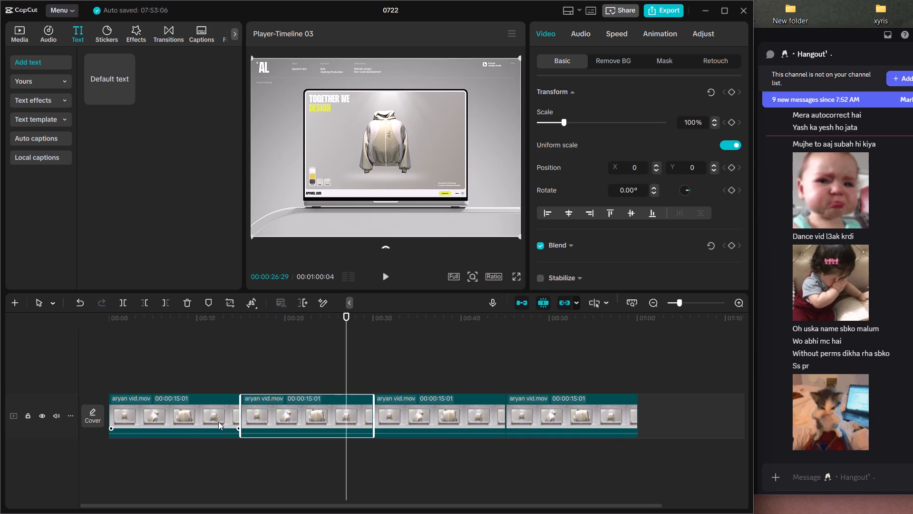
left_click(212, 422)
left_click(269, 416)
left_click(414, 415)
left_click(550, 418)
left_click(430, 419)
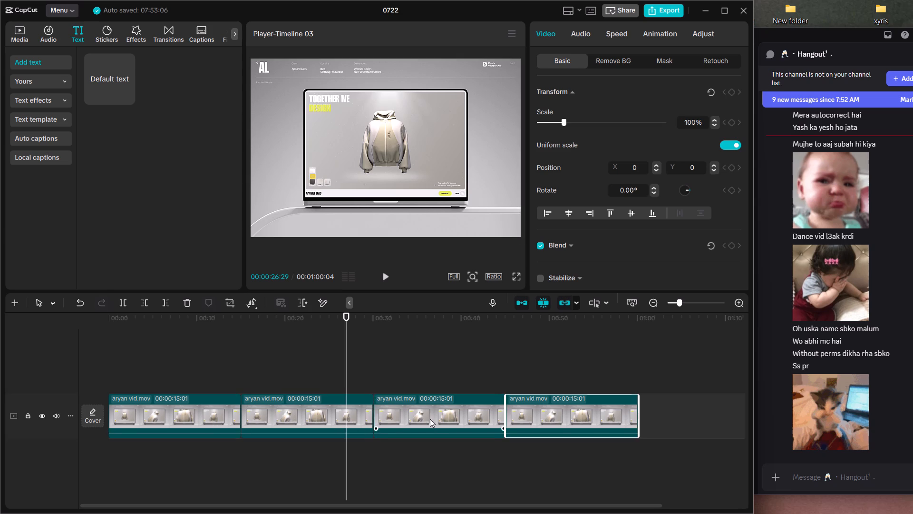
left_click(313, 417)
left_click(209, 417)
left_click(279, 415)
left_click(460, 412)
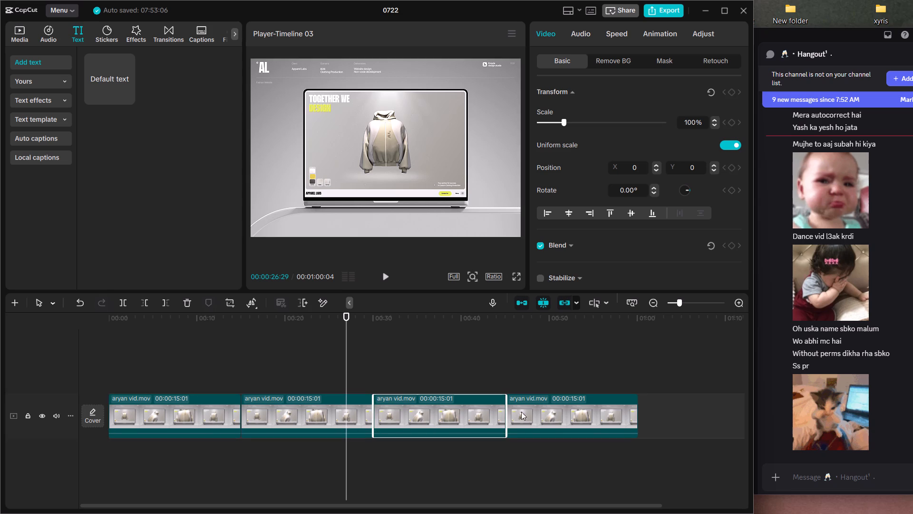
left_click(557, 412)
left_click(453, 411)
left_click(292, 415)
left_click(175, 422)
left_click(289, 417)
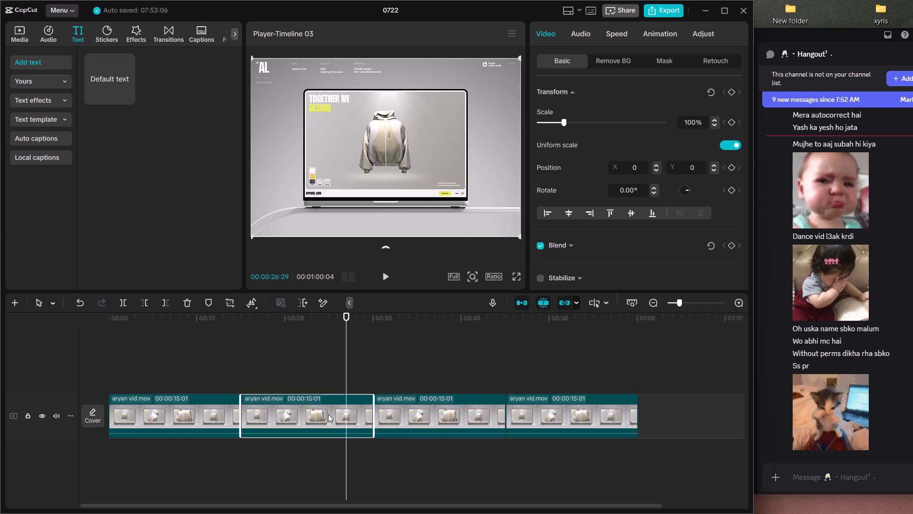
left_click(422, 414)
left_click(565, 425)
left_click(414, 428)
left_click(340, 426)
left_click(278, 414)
Play Timeline 03 from its beginning to about 00:00:11:25 to review the first aryan vid.mov clip.
left_click(209, 410)
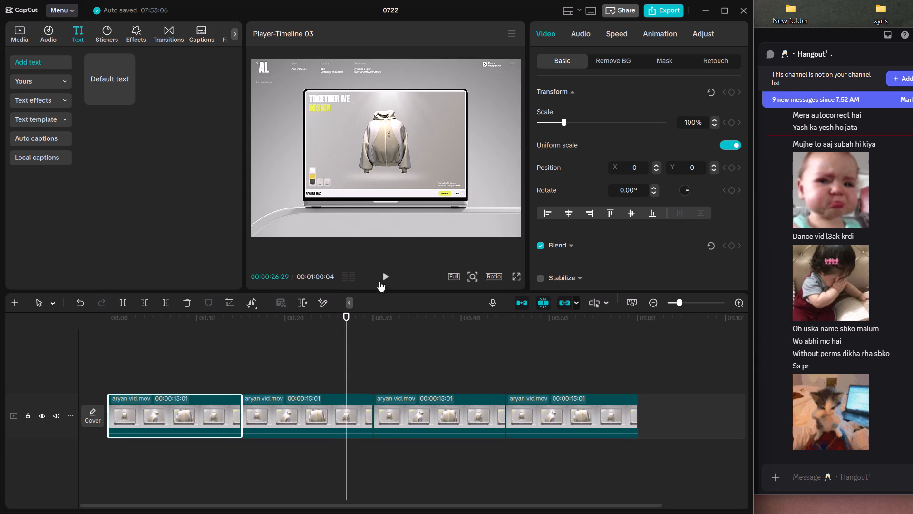
left_click(380, 277)
left_click_drag(345, 318, 8, 329)
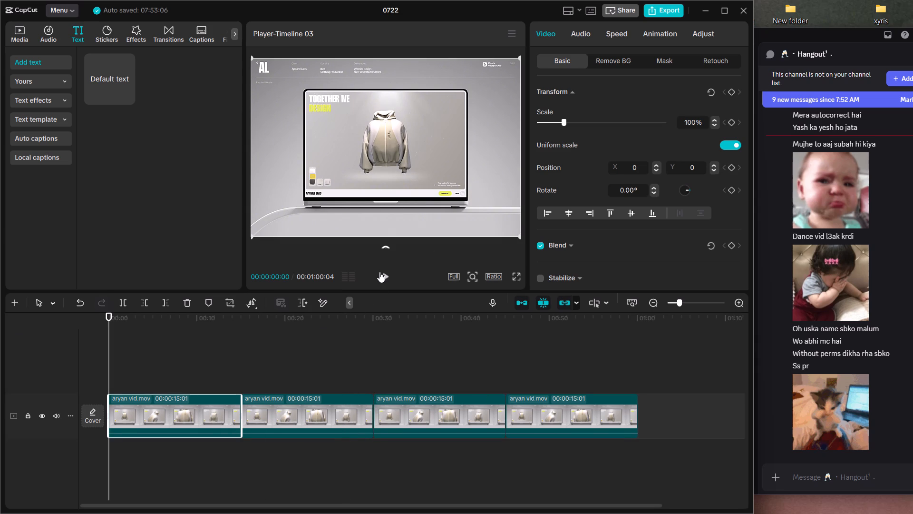
left_click(381, 272)
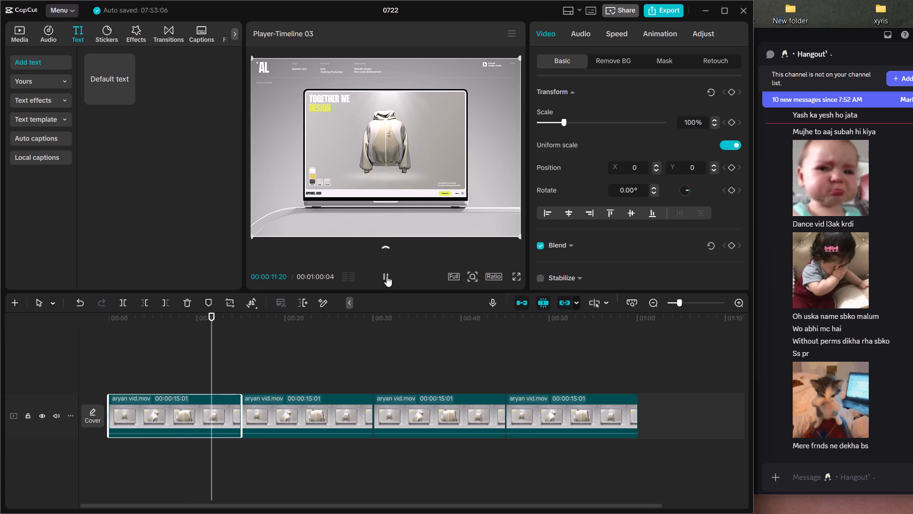
left_click(387, 276)
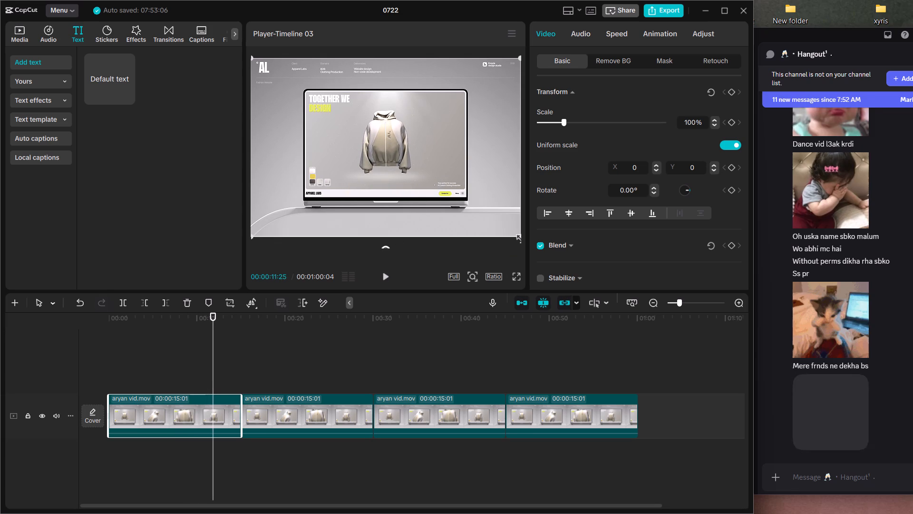
Enlarge the first aryan vid.mov clip in the preview to a uniform scale of about 165%.
left_click_drag(519, 237, 622, 291)
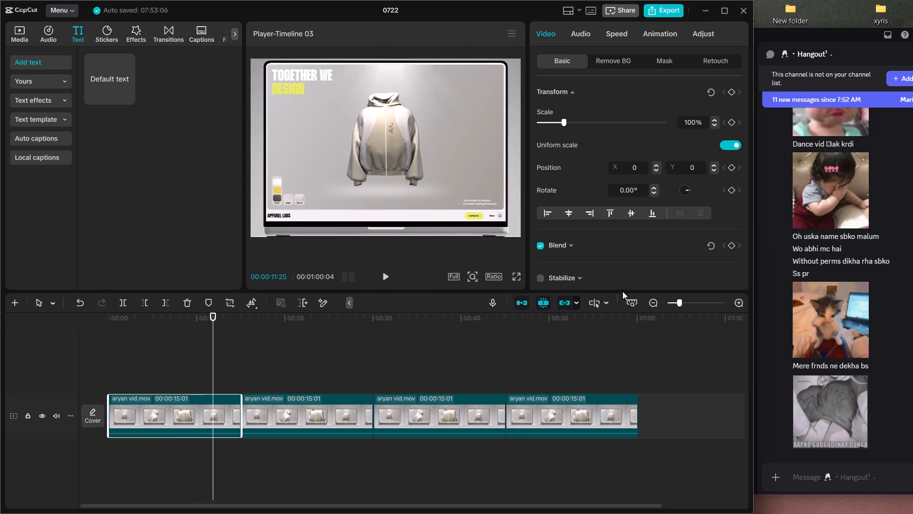
left_click_drag(622, 291, 559, 252)
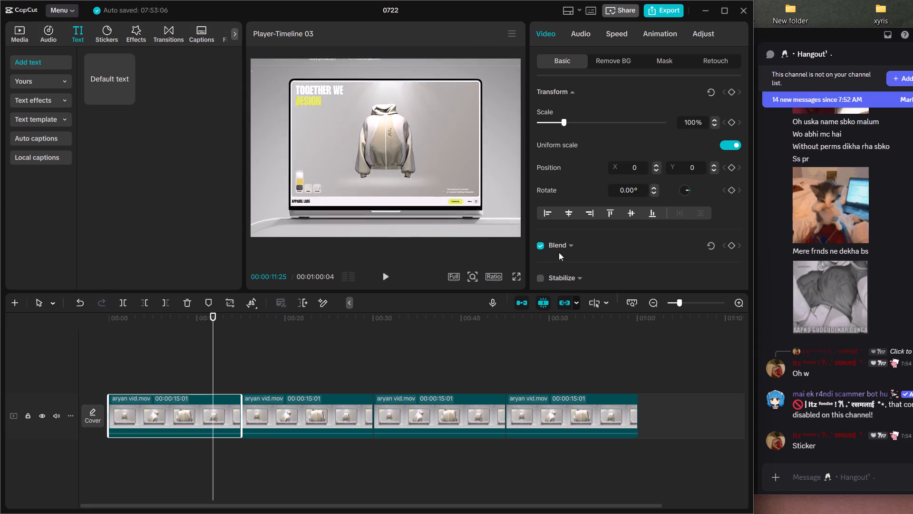
left_click_drag(559, 252, 667, 282)
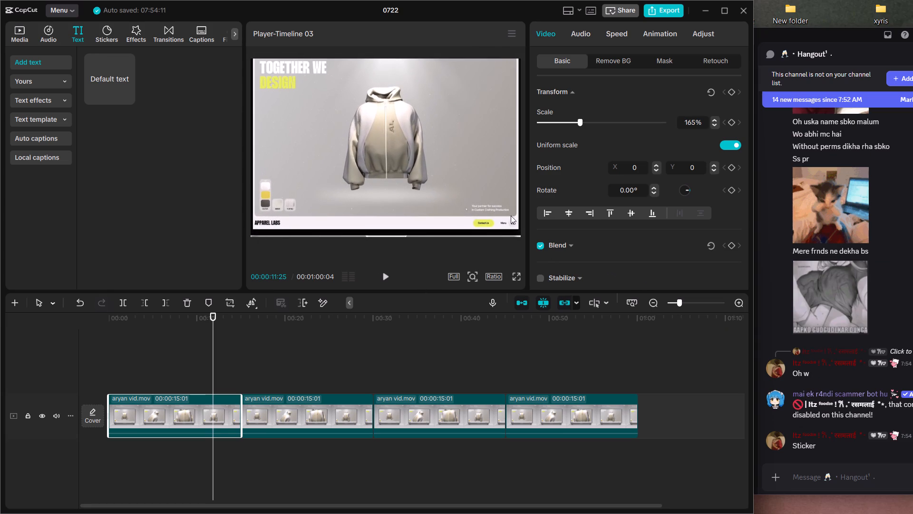
Reposition the enlarged first clip within the frame to about X 27, Y -184.
left_click_drag(407, 149, 405, 156)
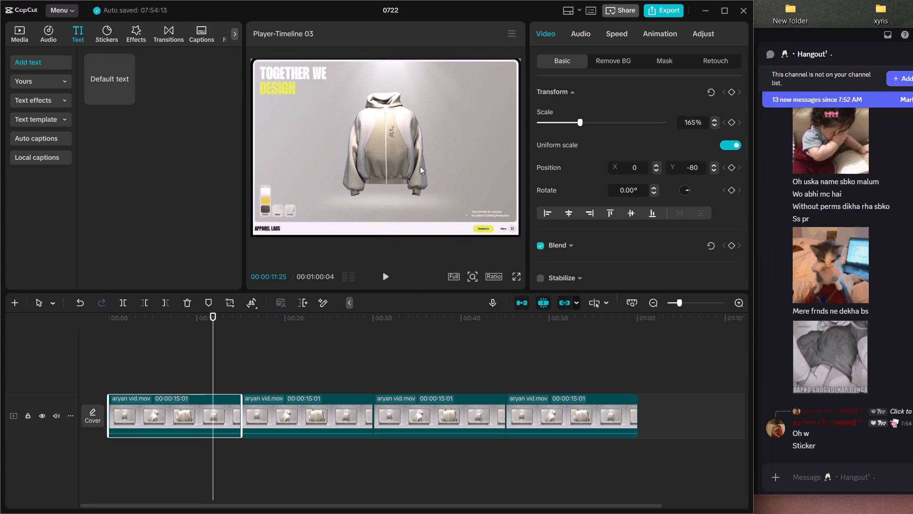
left_click_drag(467, 184, 469, 178)
scroll(426, 164, "down", 1)
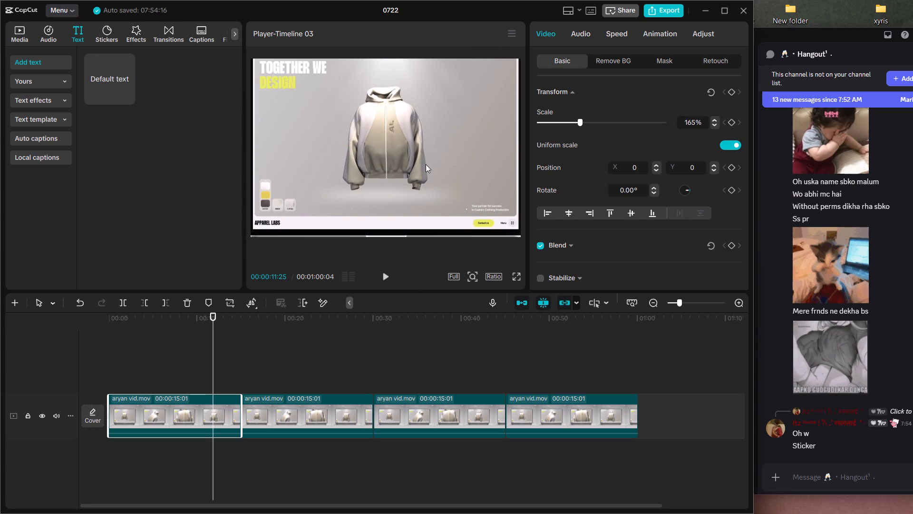
scroll(426, 164, "up", 7, "ctrl")
left_click_drag(424, 134, 427, 168)
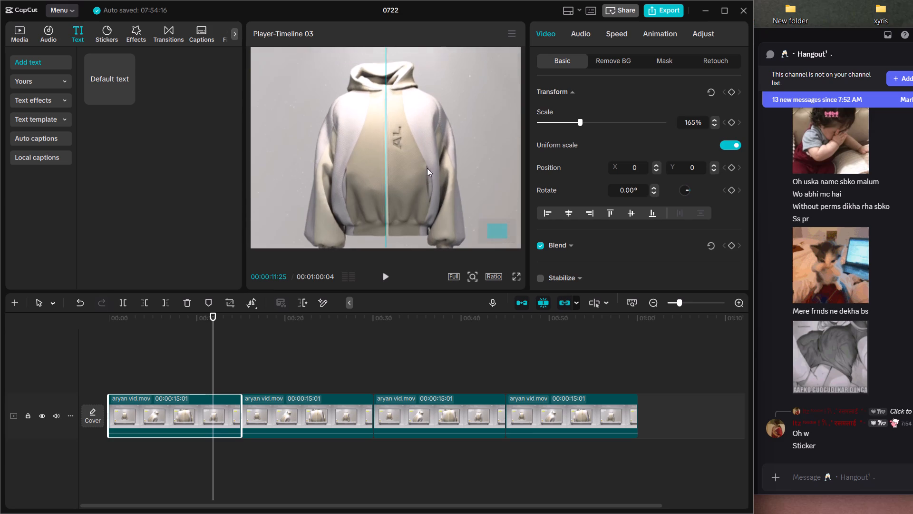
left_click_drag(427, 168, 427, 158)
scroll(427, 158, "down", 1, "ctrl")
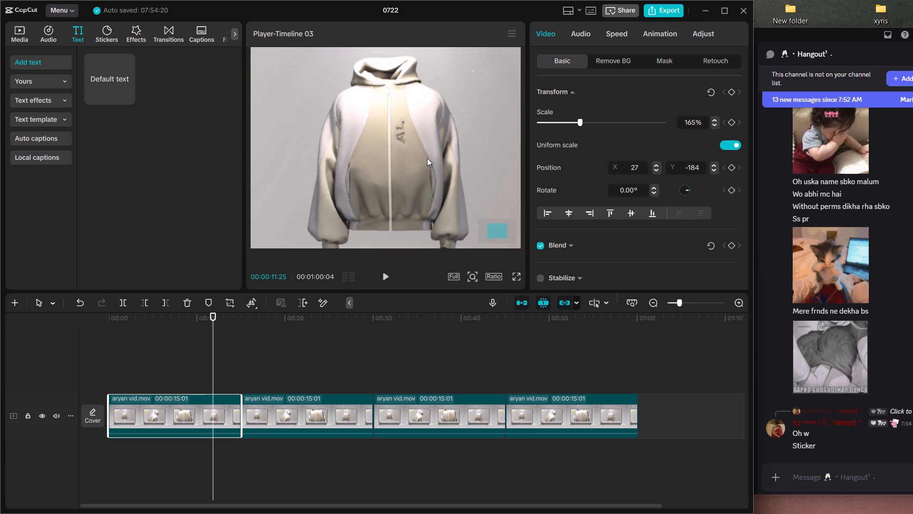
scroll(427, 158, "down", 3, "ctrl")
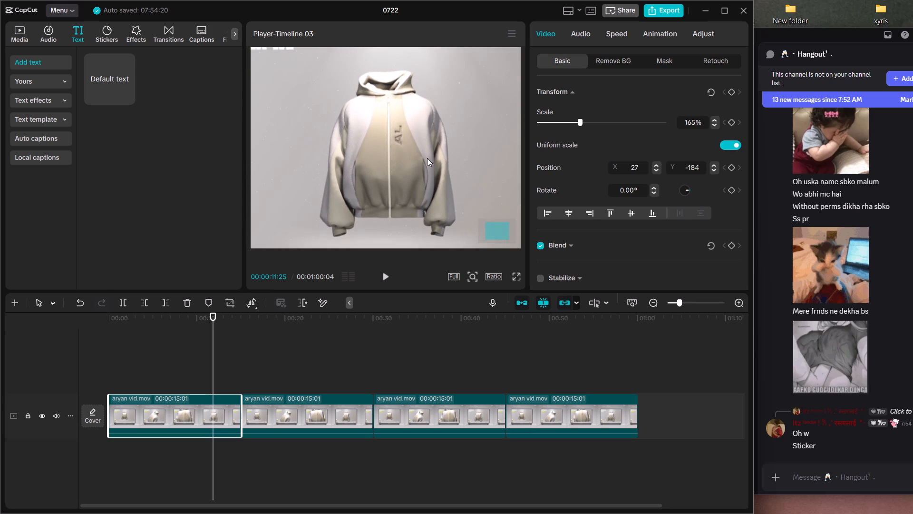
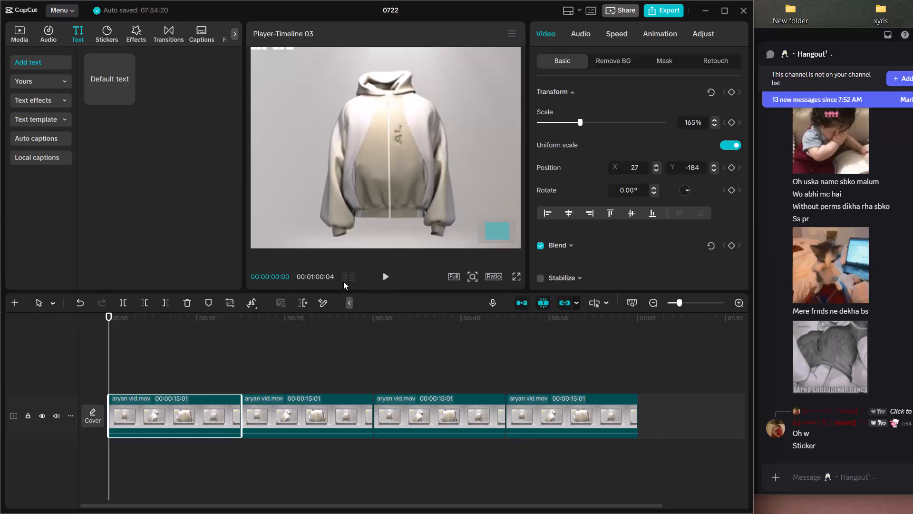
Play Timeline 03 from its beginning to about 00:00:10:24, pausing along the way to review the reframed first clip.
left_click(388, 274)
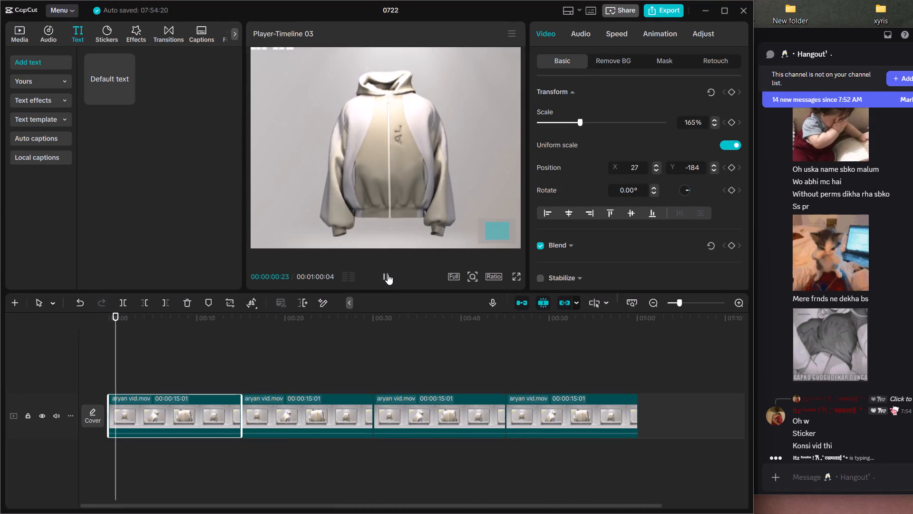
left_click(388, 276)
left_click(388, 276)
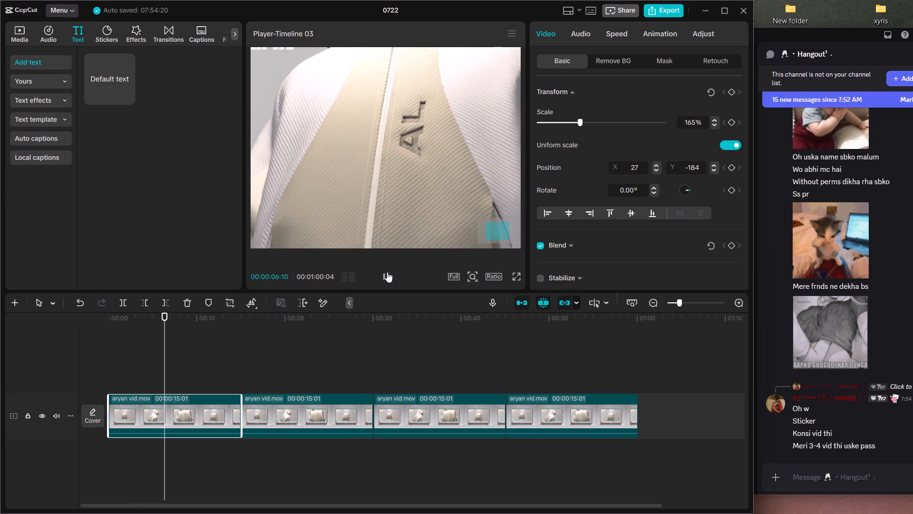
left_click(387, 272)
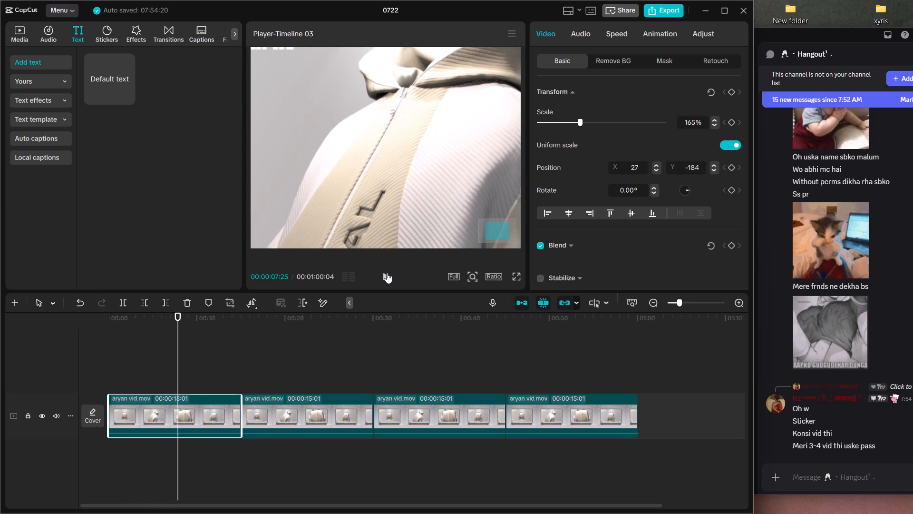
left_click(387, 273)
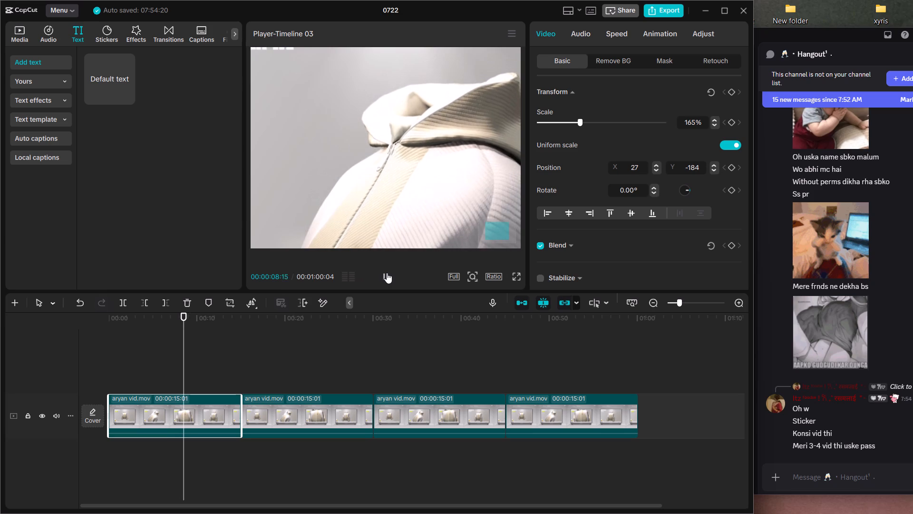
left_click(387, 273)
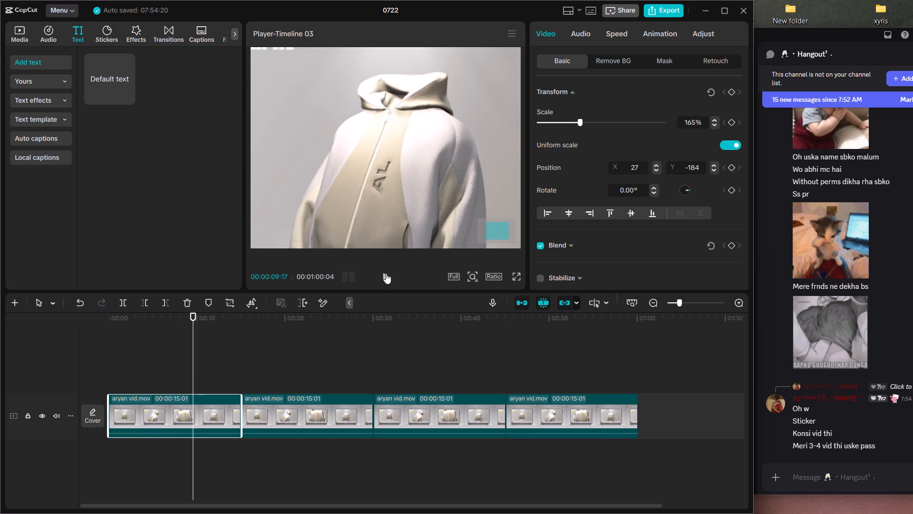
left_click(386, 275)
left_click(387, 282)
left_click(386, 279)
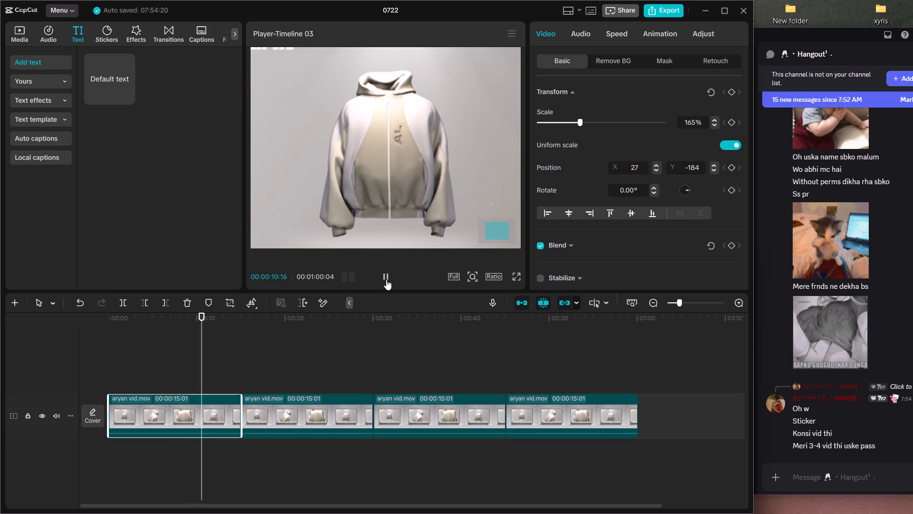
left_click(386, 279)
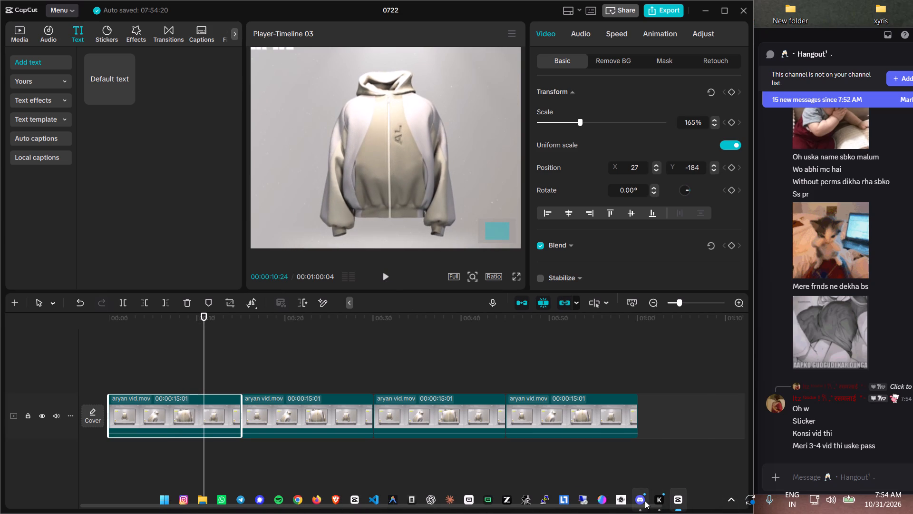
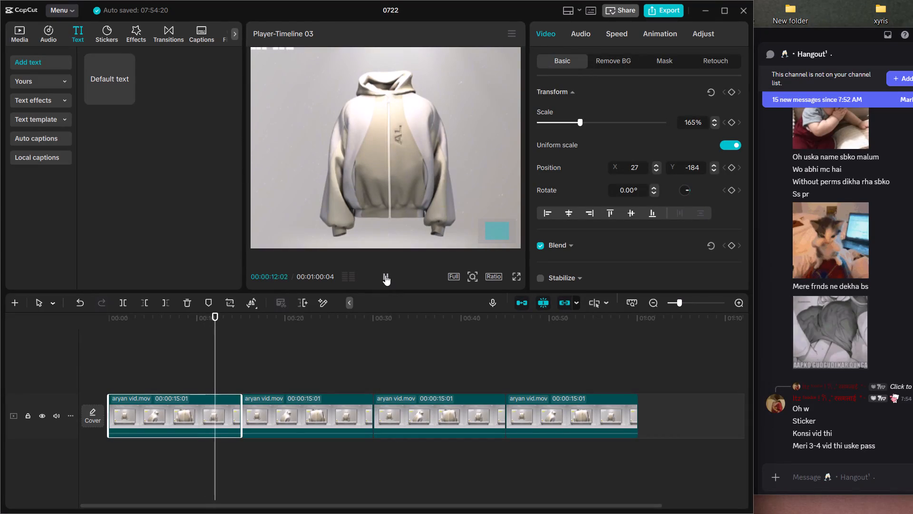
Replay Timeline 03 from its beginning to about 00:00:05:06 with pauses to review the reframed first clip, and return to the start.
left_click(385, 275)
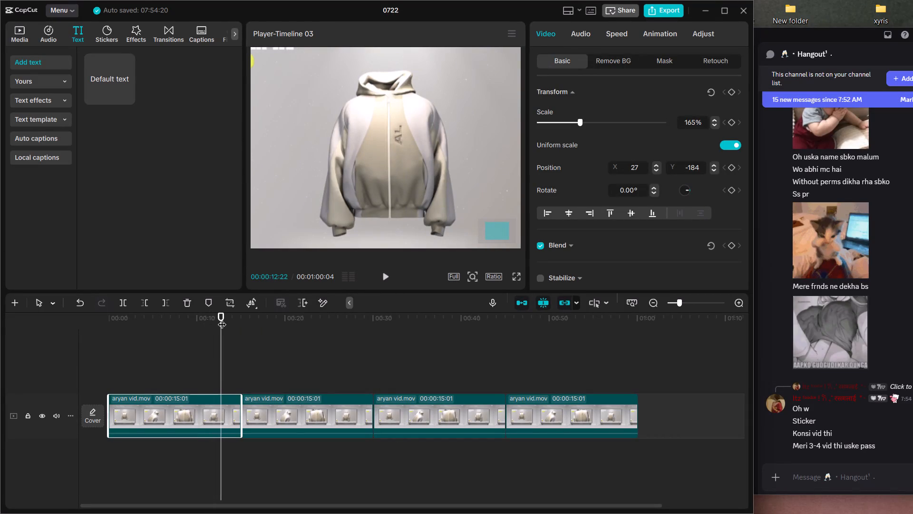
left_click_drag(222, 318, 50, 336)
left_click(389, 279)
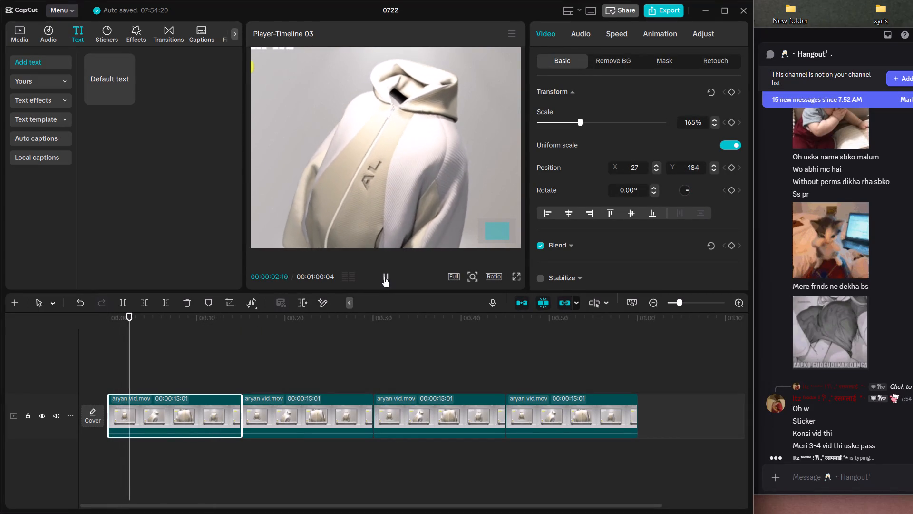
left_click(384, 277)
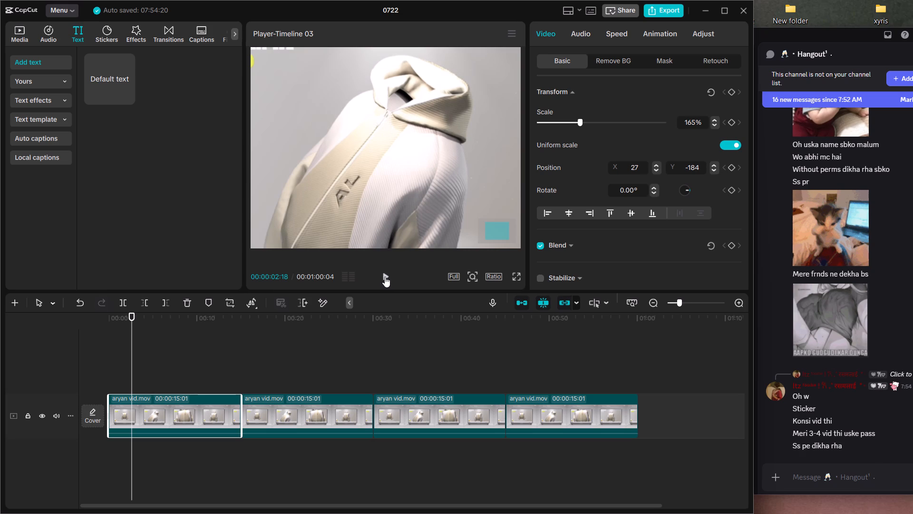
left_click(385, 277)
left_click(385, 277)
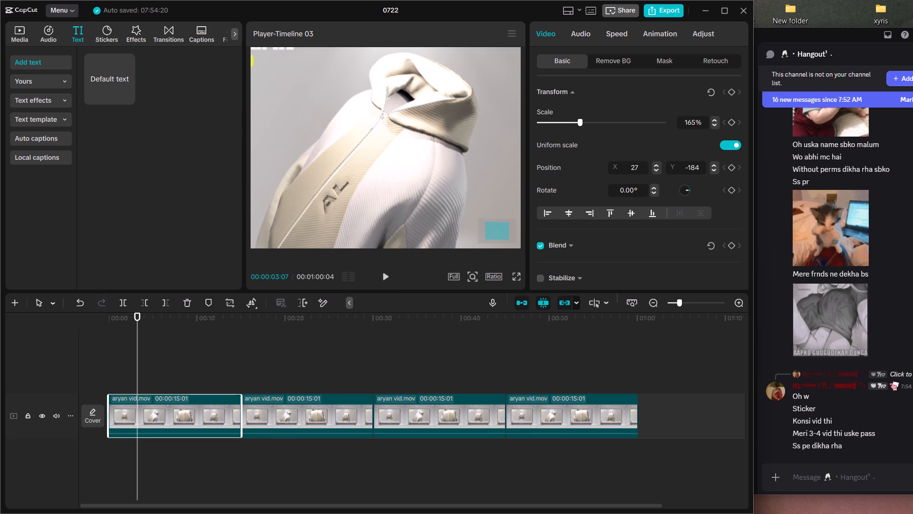
left_click(388, 272)
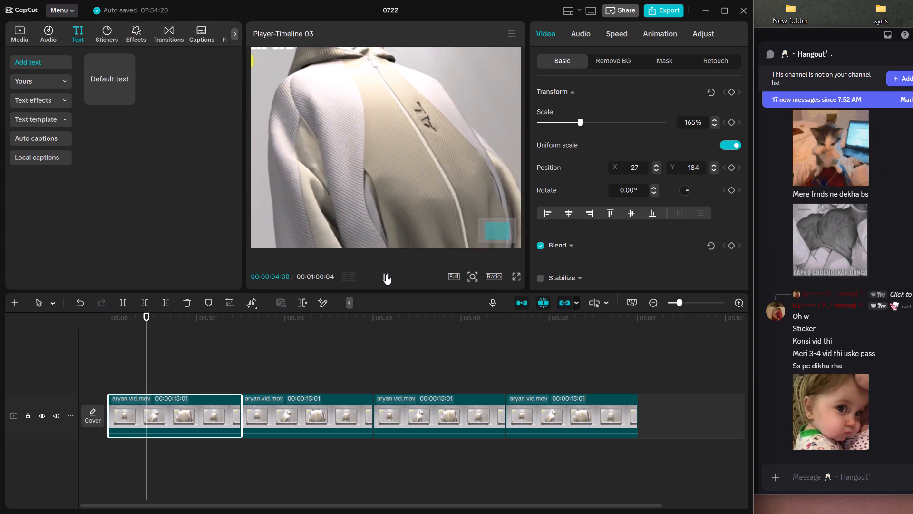
left_click(386, 276)
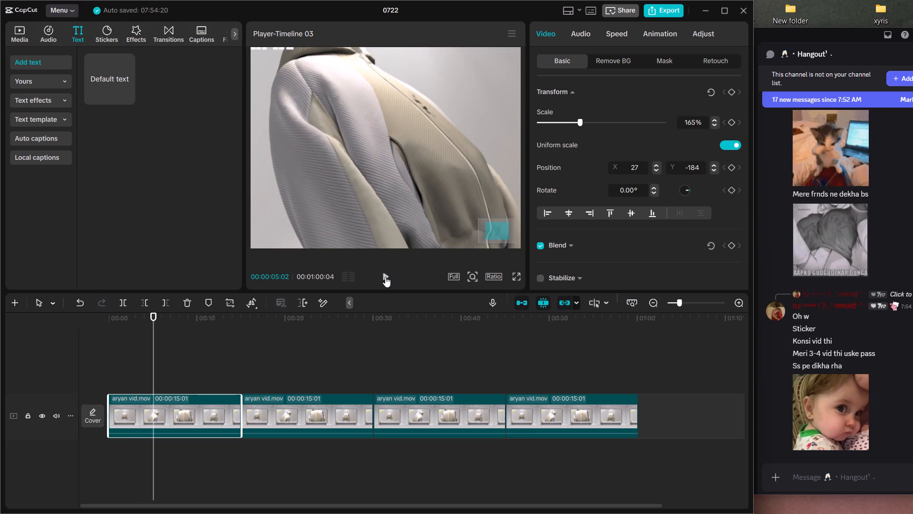
left_click(385, 277)
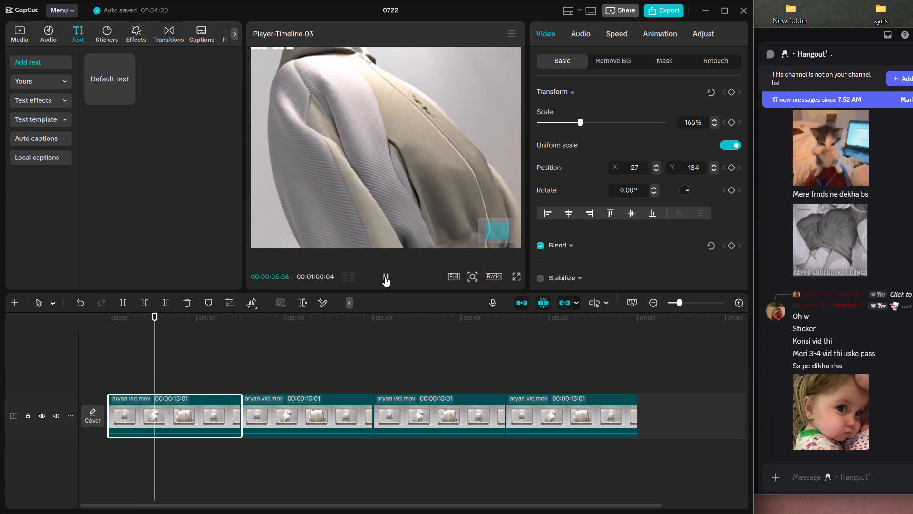
left_click_drag(163, 317, 79, 319)
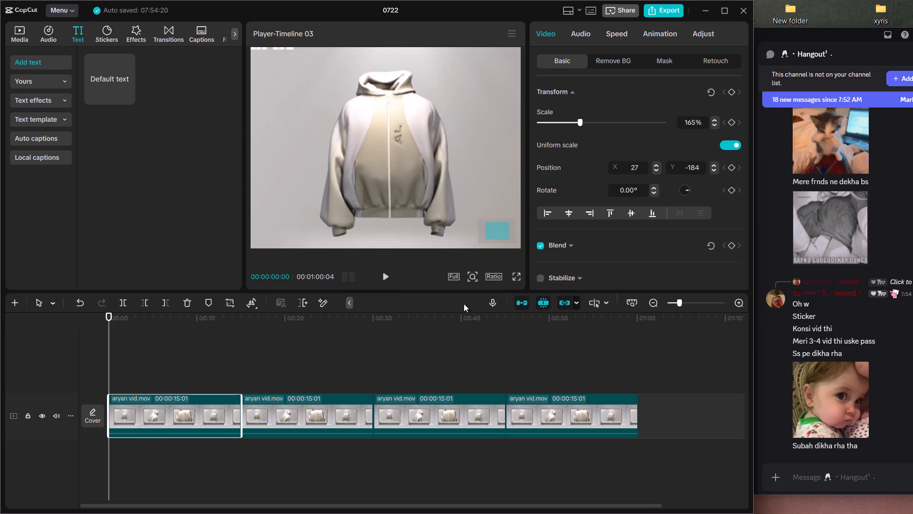
Trim the end of the fourth aryan vid.mov clip so that Timeline 03 ends at about 00:00:53:01.
left_click(426, 406)
left_click(579, 407)
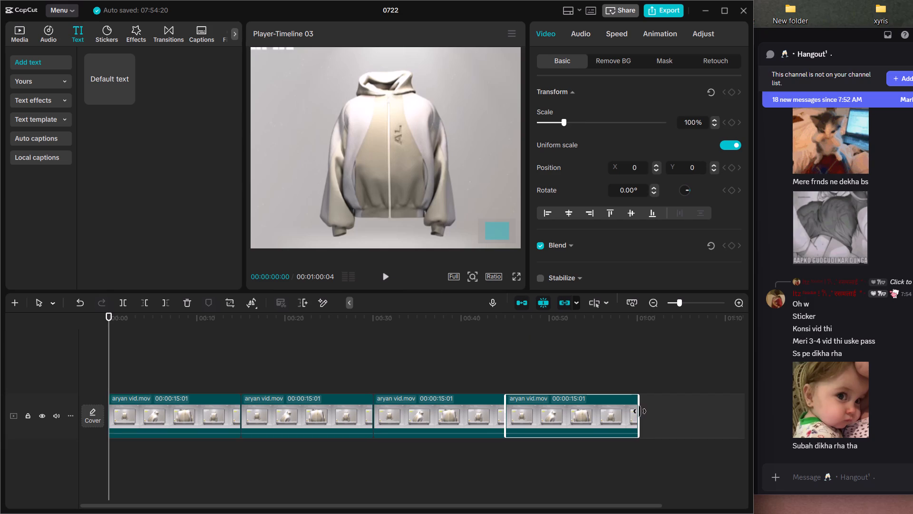
left_click_drag(640, 411, 579, 413)
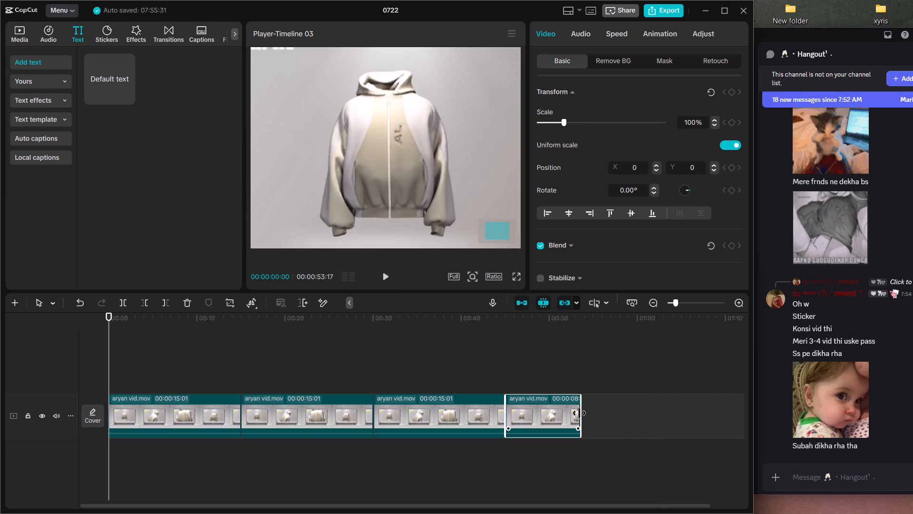
left_click_drag(579, 413, 591, 413)
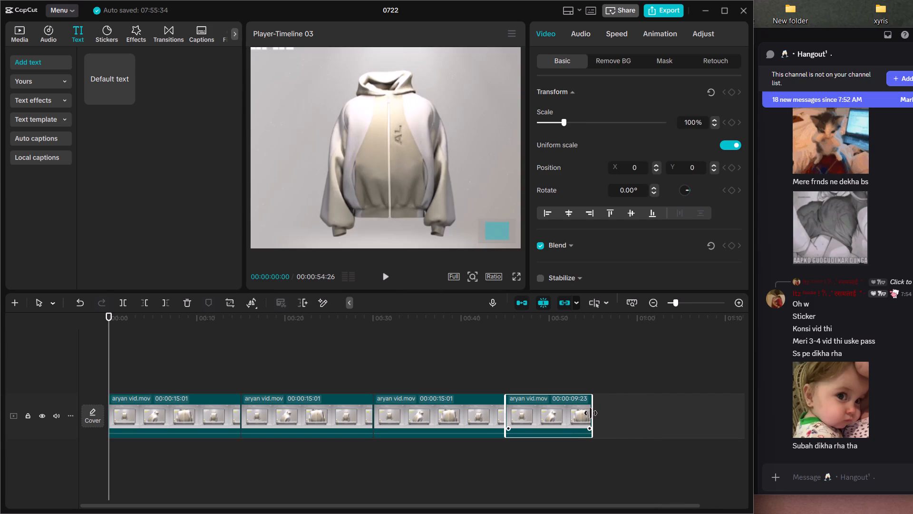
left_click(354, 135)
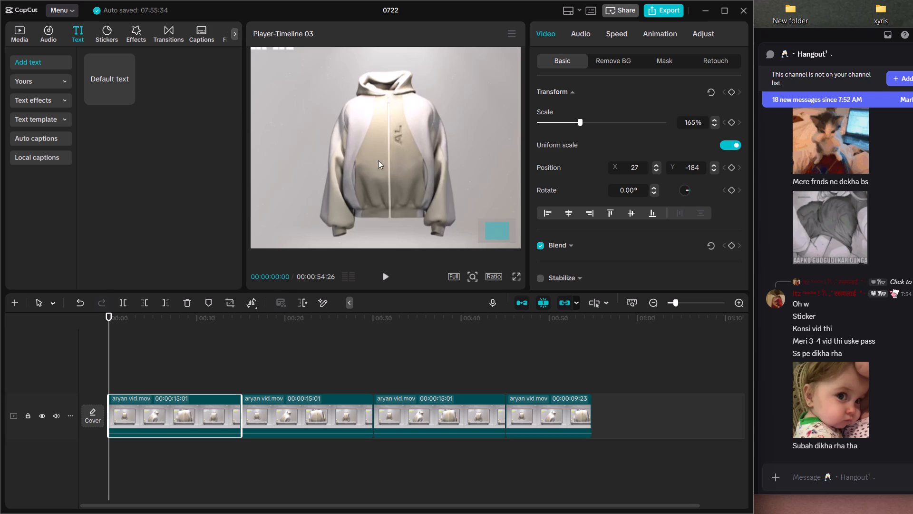
left_click_drag(109, 321, 576, 318)
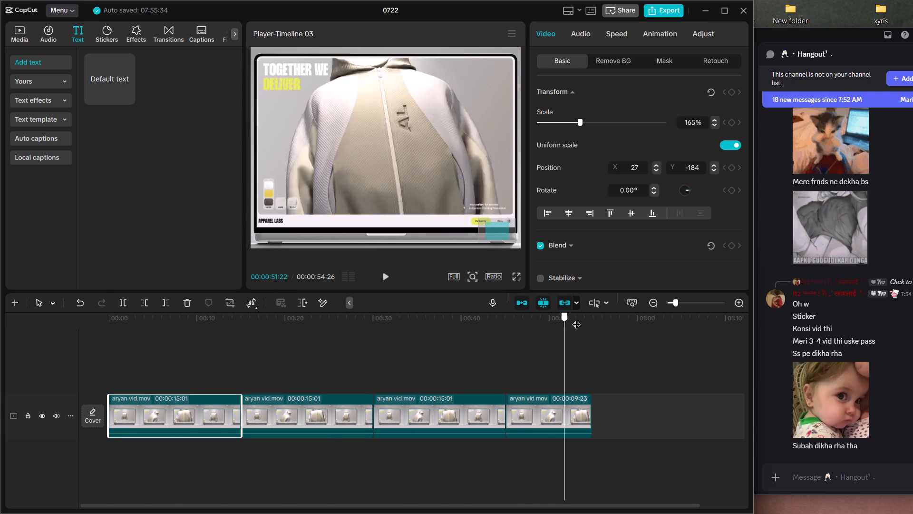
left_click_drag(576, 318, 598, 318)
left_click(361, 127)
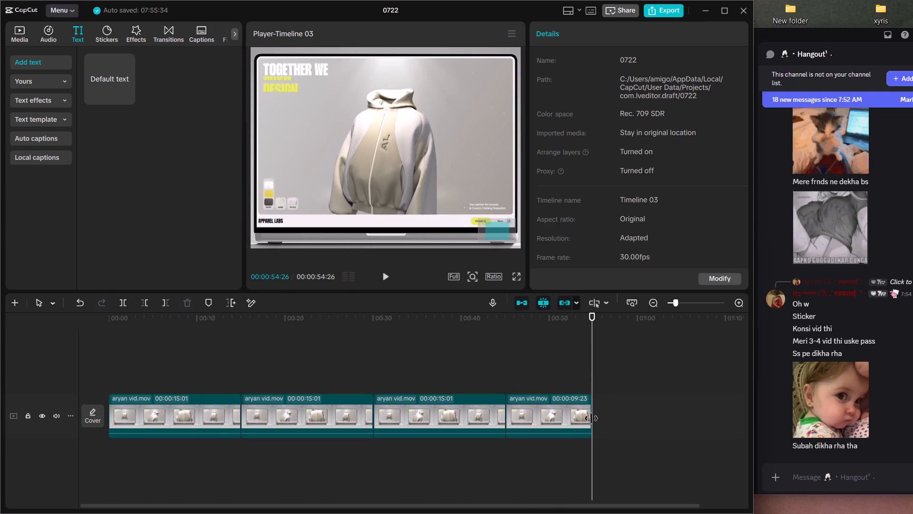
left_click_drag(591, 418, 575, 418)
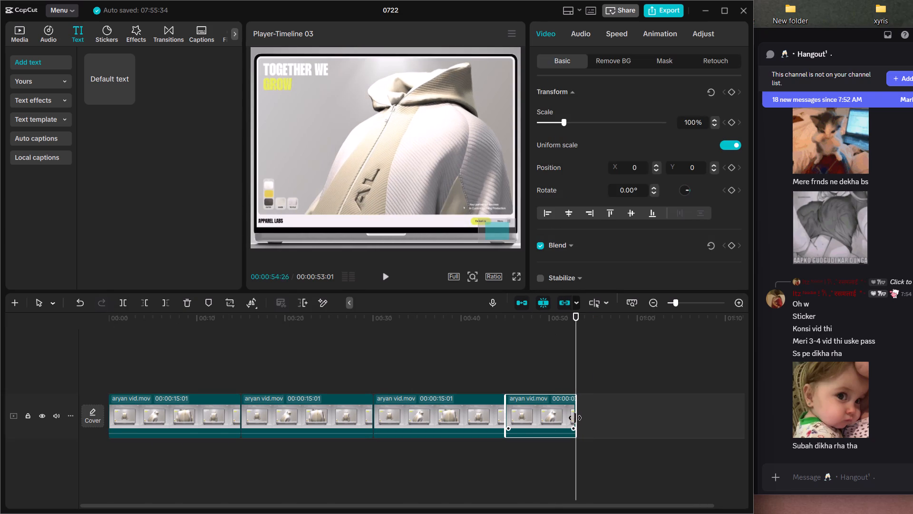
left_click(583, 417)
Trim about 5 seconds off the start of the fourth clip, bringing the end of Timeline 03 to 00:00:47:26.
left_click_drag(577, 320, 538, 334)
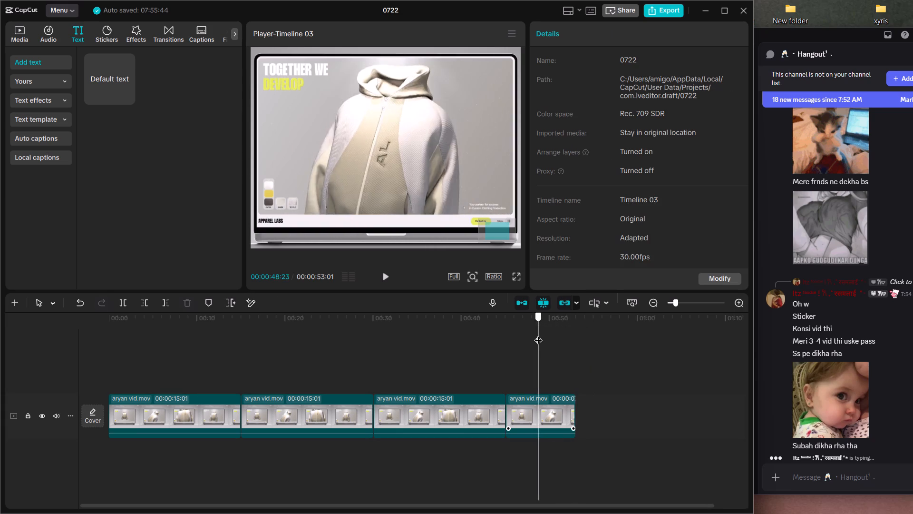
left_click_drag(538, 334, 552, 334)
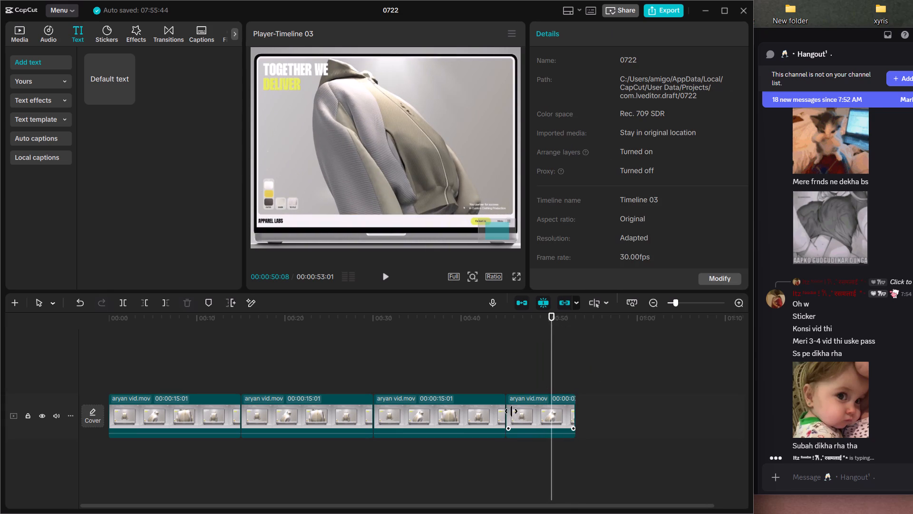
left_click_drag(505, 411, 520, 411)
left_click(512, 413)
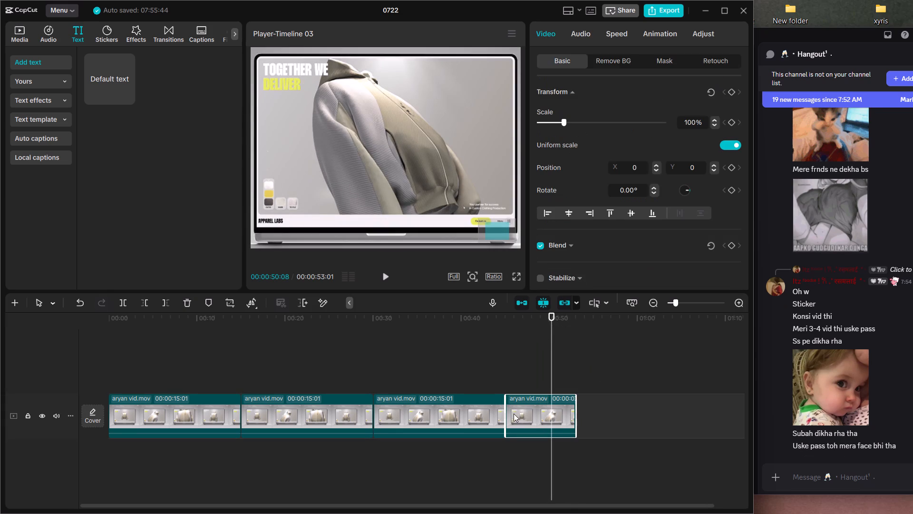
left_click_drag(507, 414, 550, 412)
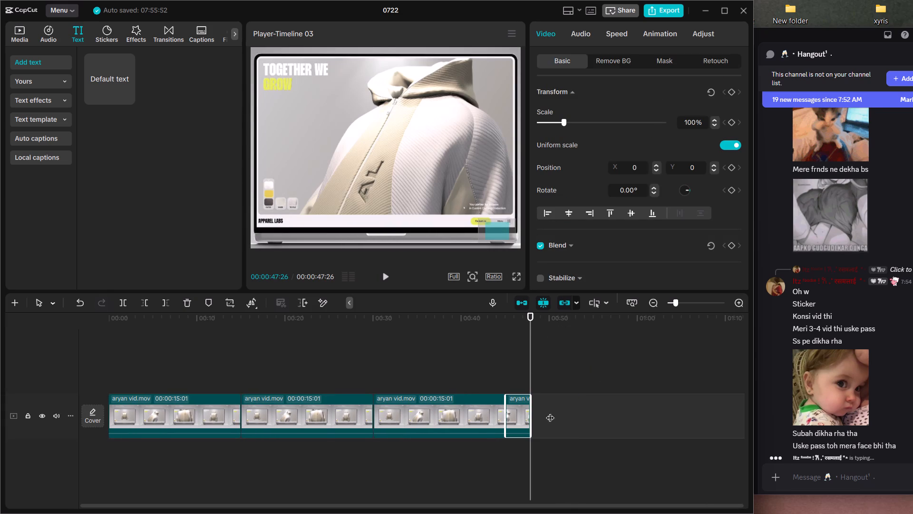
left_click(540, 342)
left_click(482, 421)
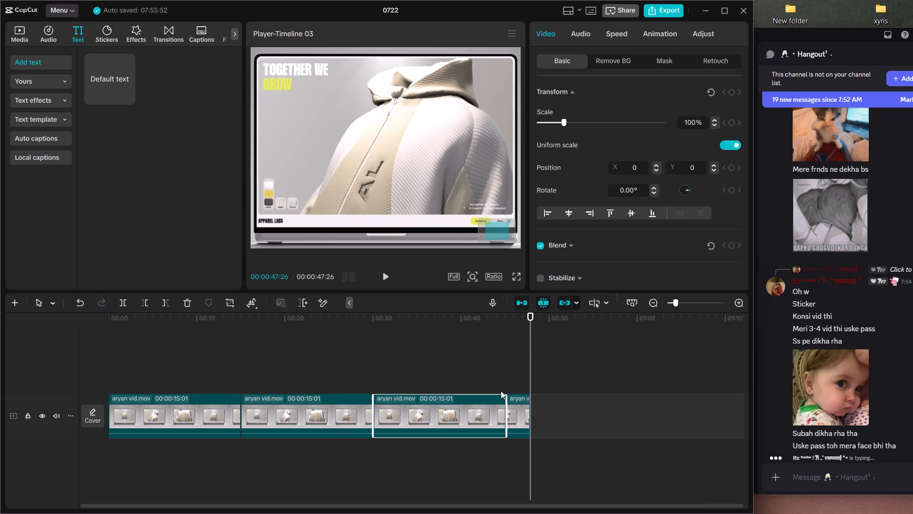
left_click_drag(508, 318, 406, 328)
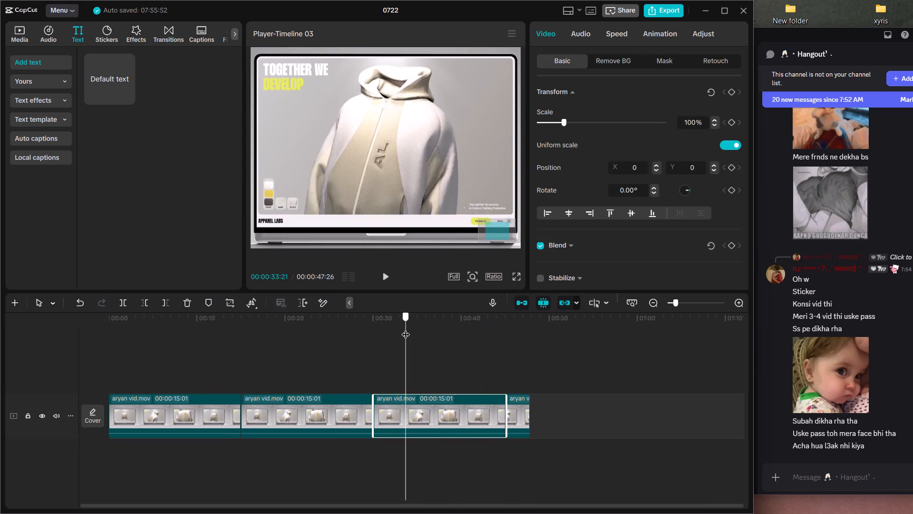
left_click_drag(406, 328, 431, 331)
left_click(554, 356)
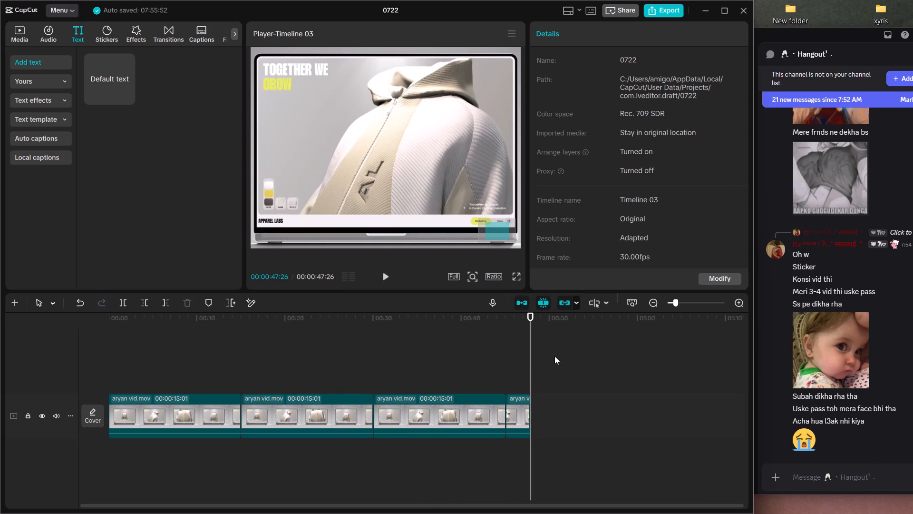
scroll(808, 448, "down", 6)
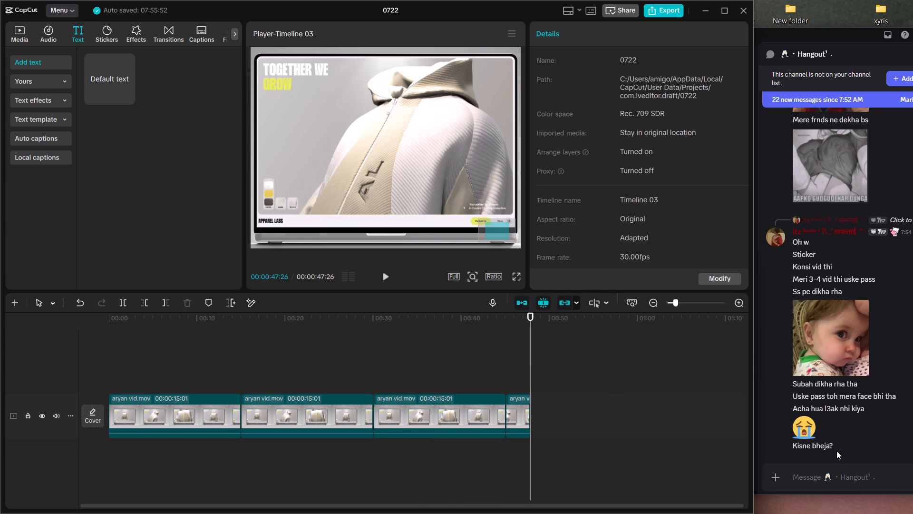
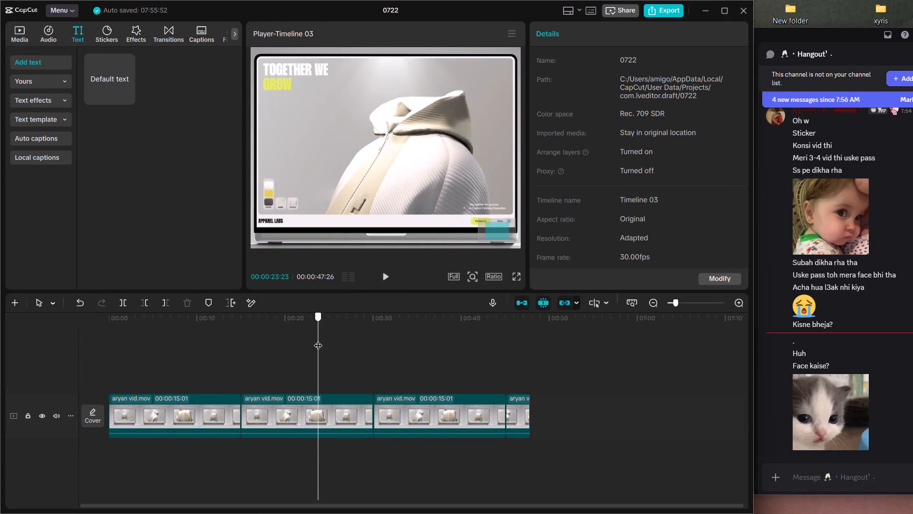
Trim the first aryan vid.mov clip from both its end and its start, bringing the end of Timeline 03 to 00:00:34:19.
left_click(179, 403)
left_click_drag(239, 409, 219, 409)
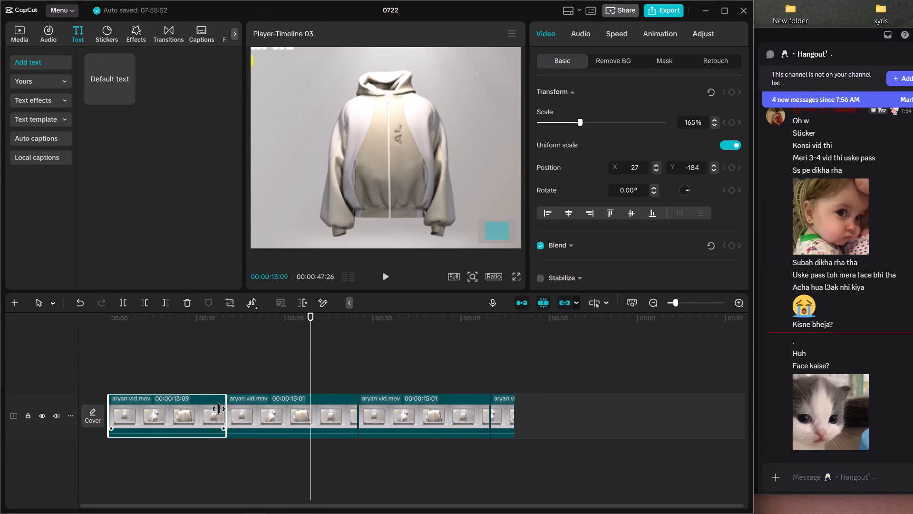
left_click_drag(219, 409, 165, 407)
left_click_drag(107, 407, 152, 407)
left_click(147, 409)
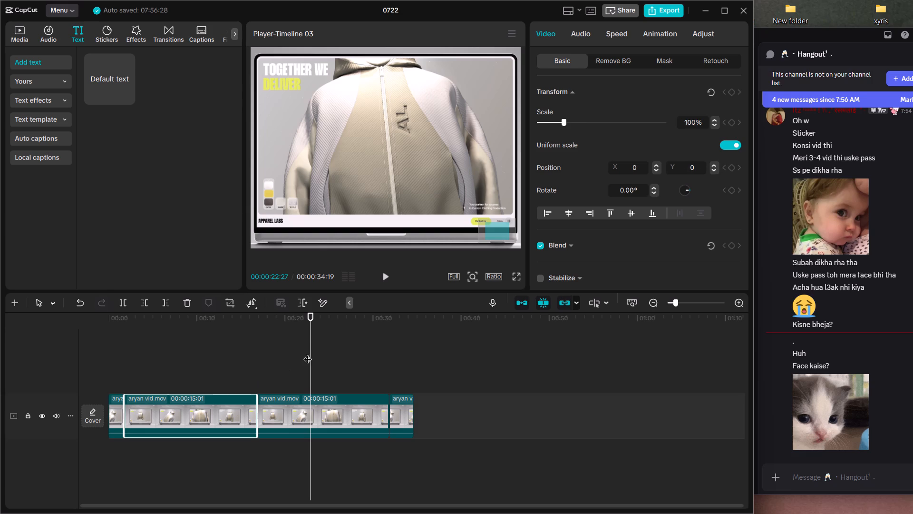
Trim about 2 seconds off the start of the third aryan vid.mov clip, shortening it to 00:00:12:27.
left_click_drag(308, 320, 119, 354)
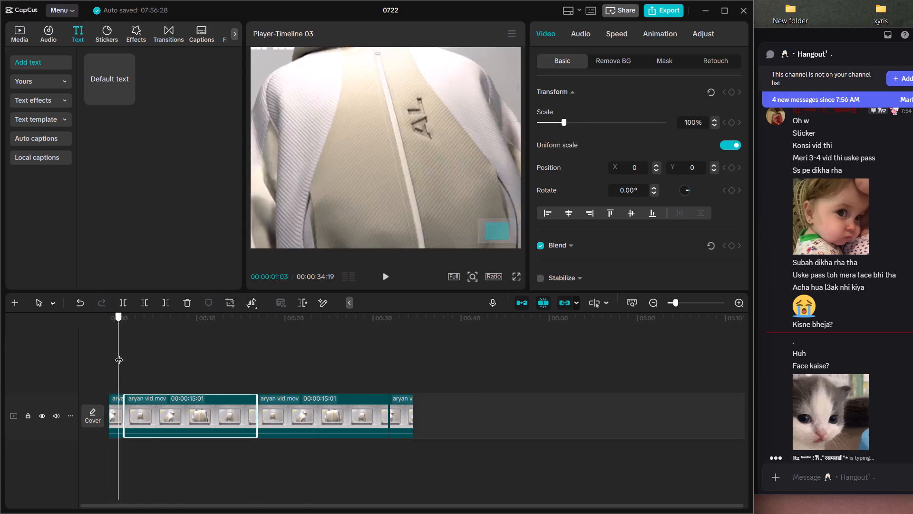
left_click_drag(119, 354, 405, 385)
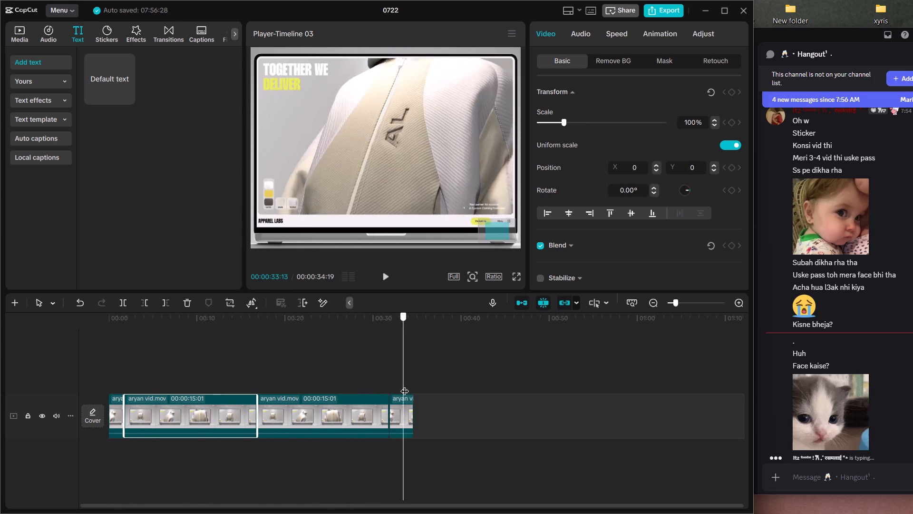
left_click_drag(405, 385, 359, 387)
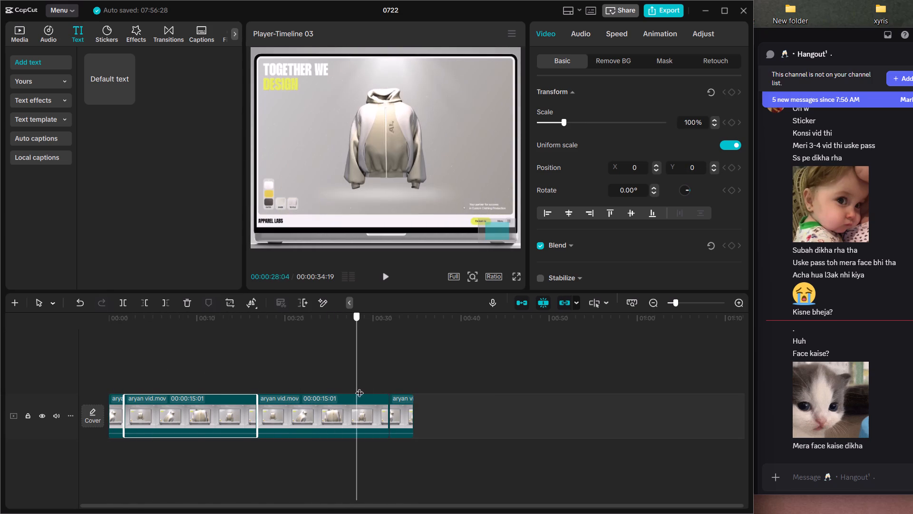
left_click_drag(359, 387, 305, 386)
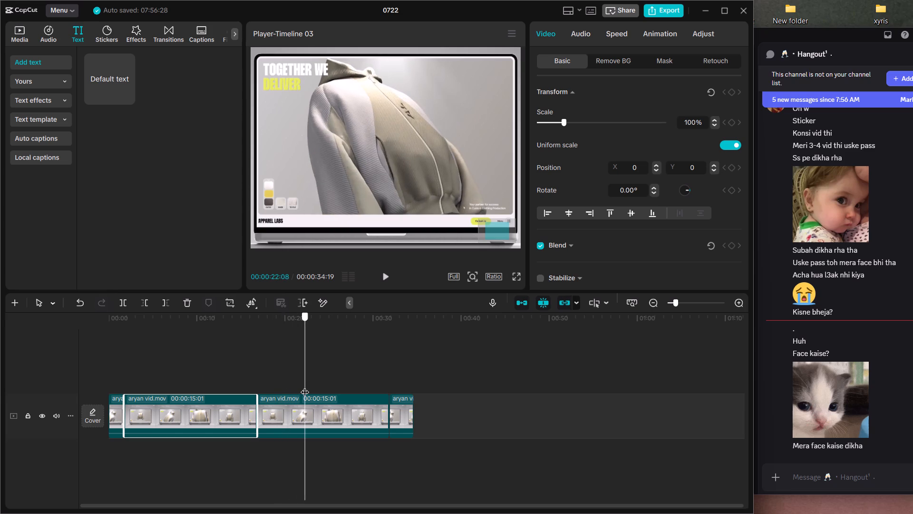
left_click_drag(305, 386, 276, 386)
left_click(296, 421)
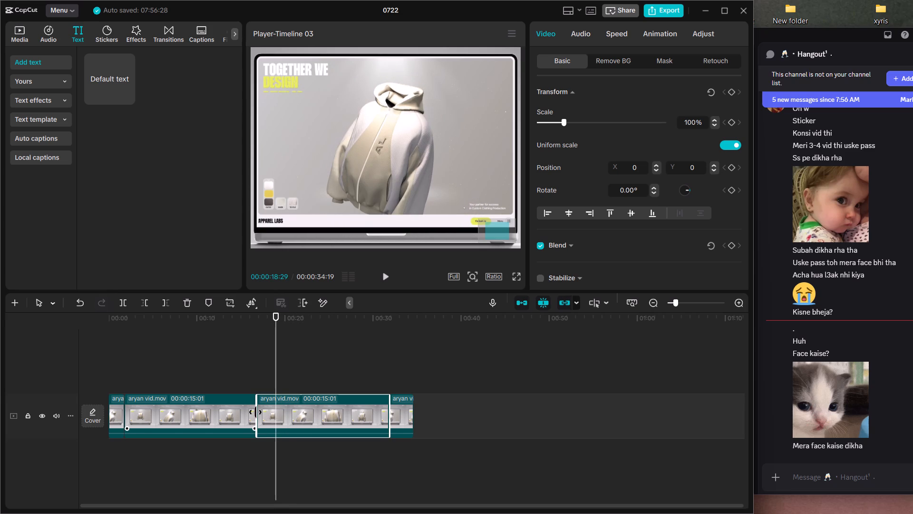
left_click_drag(255, 412, 278, 412)
left_click(322, 412)
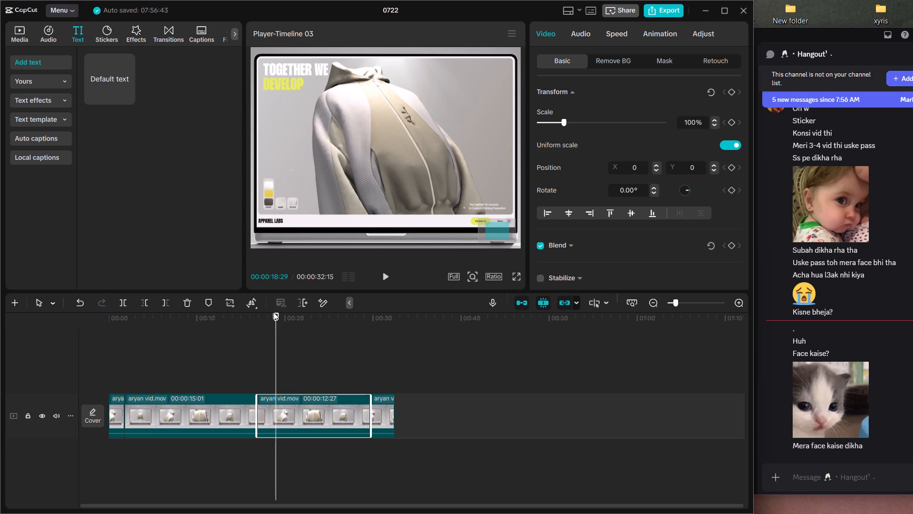
Trim the end of the third aryan vid.mov clip so that Timeline 03 ends at 00:00:26:02.
left_click_drag(273, 312, 319, 314)
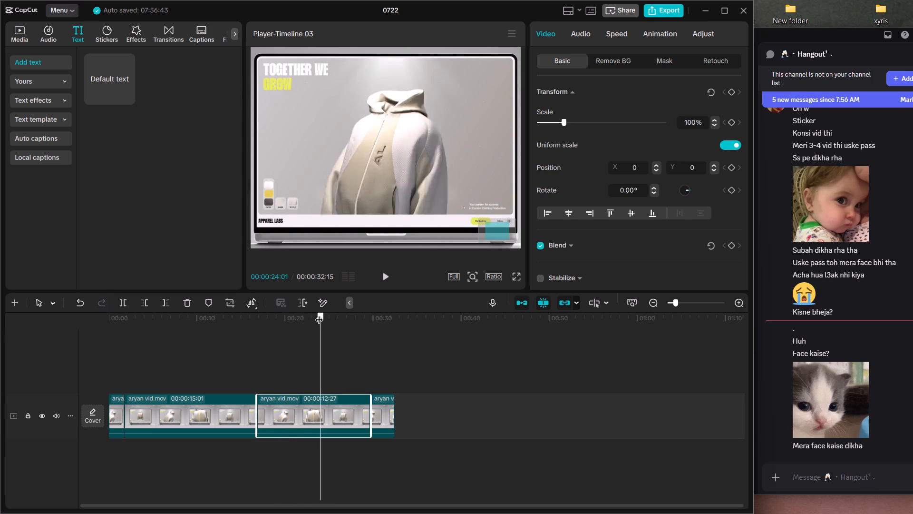
left_click_drag(319, 314, 314, 314)
left_click_drag(370, 411, 321, 414)
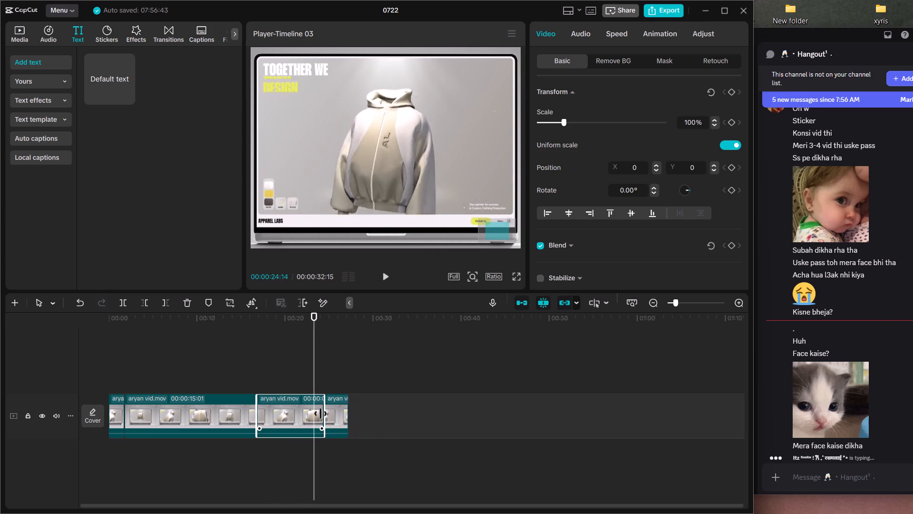
left_click_drag(321, 414, 314, 414)
left_click(449, 412)
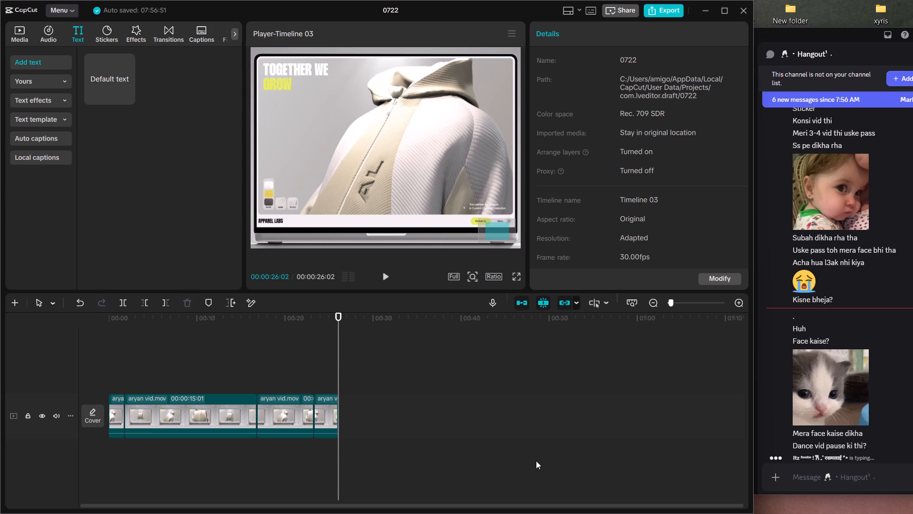
Trim about 13 seconds off the start of the second aryan vid.mov clip, bringing the end of Timeline 03 to 00:00:12:20.
left_click_drag(340, 315, 298, 315)
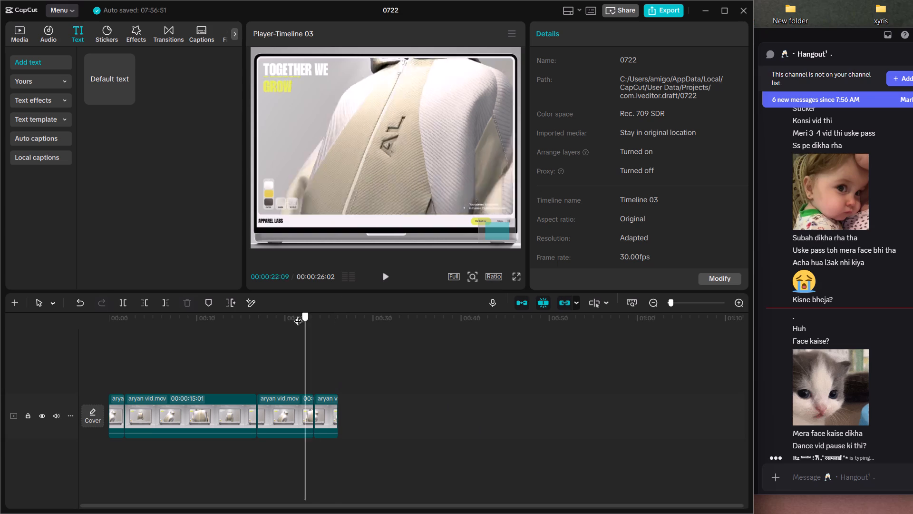
left_click_drag(298, 315, 330, 329)
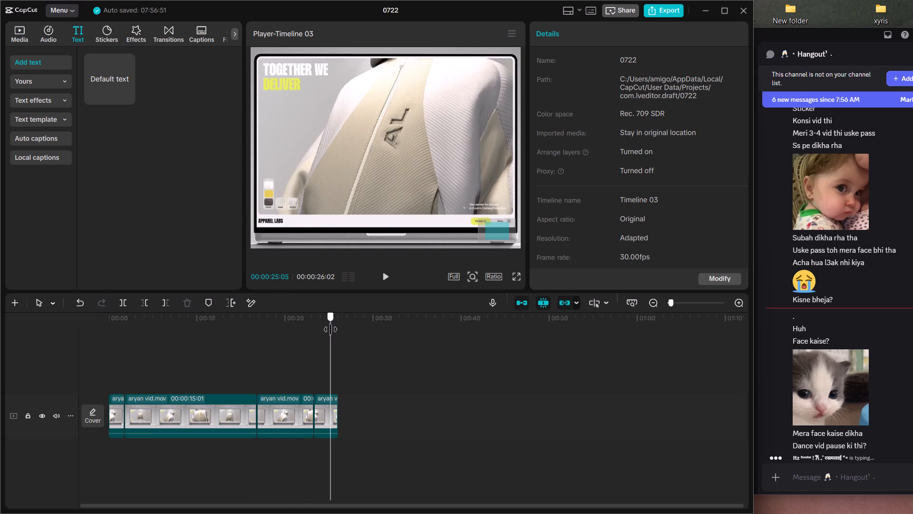
left_click_drag(330, 329, 216, 326)
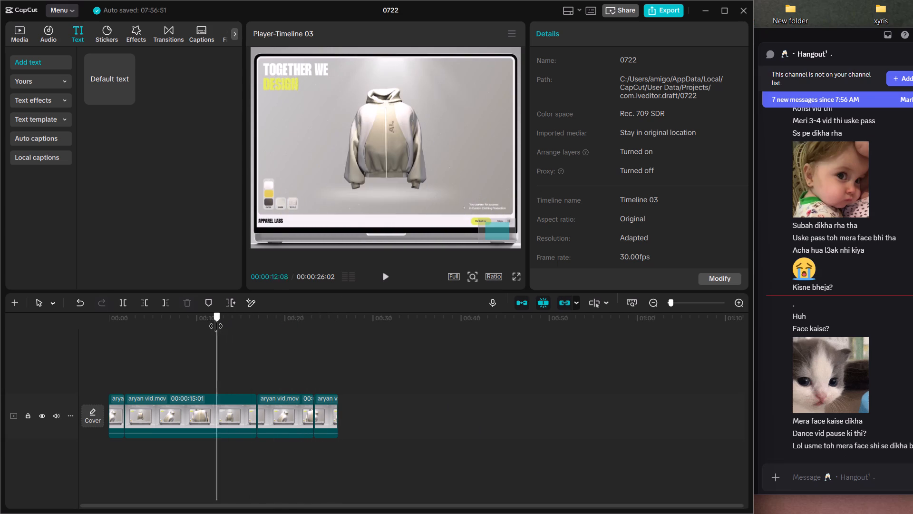
left_click_drag(216, 326, 166, 326)
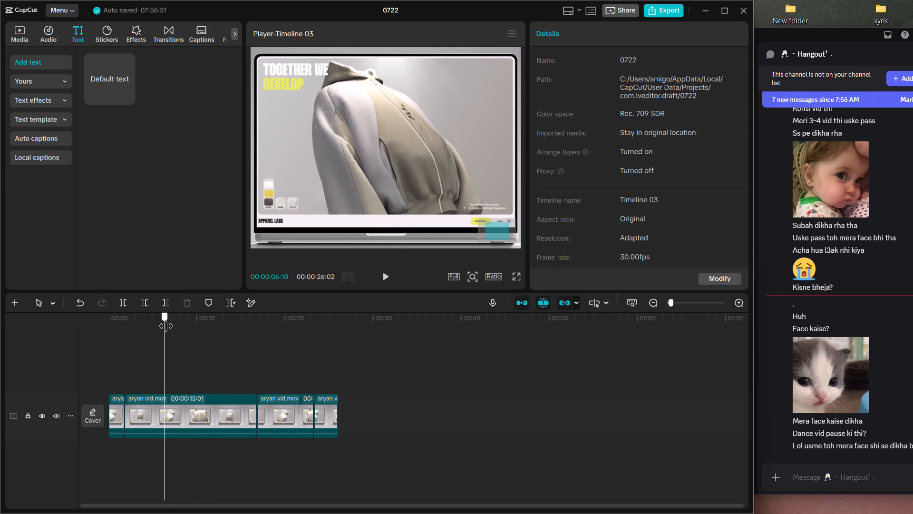
left_click_drag(166, 326, 256, 342)
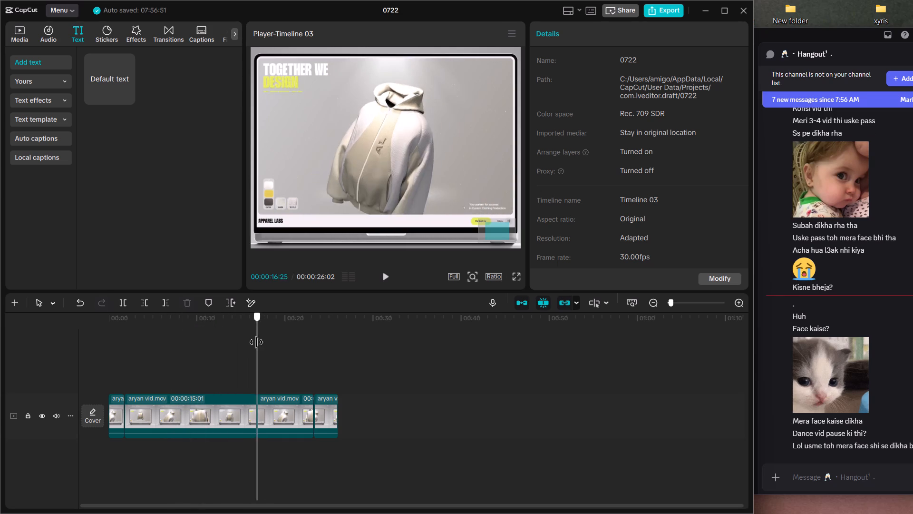
left_click_drag(256, 342, 243, 342)
left_click(152, 399)
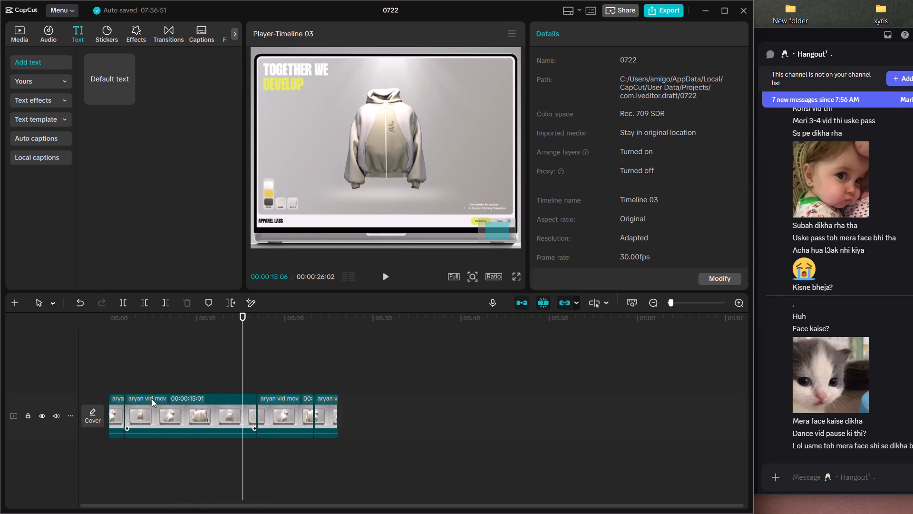
left_click_drag(125, 407, 228, 417)
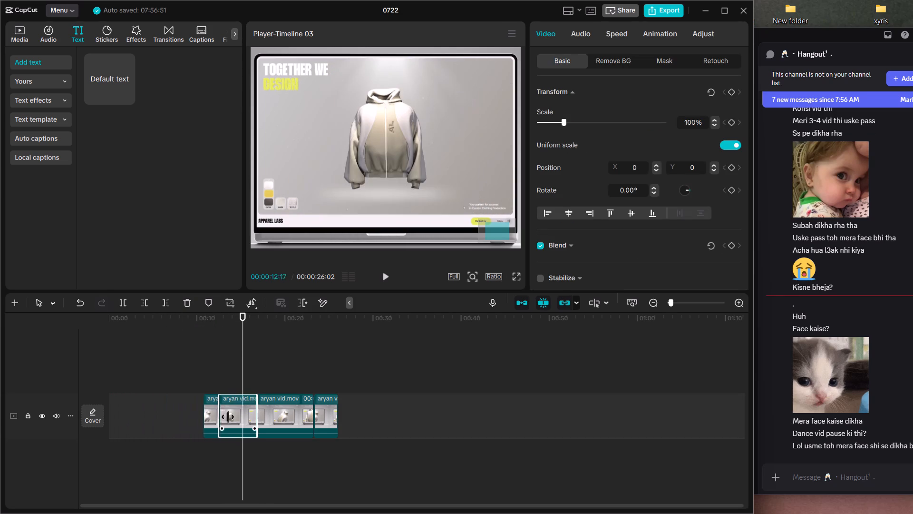
left_click_drag(228, 417, 247, 418)
left_click(347, 418)
Scrub through the shortened Timeline 03 up to its end to review the trimmed clips.
left_click_drag(218, 318, 147, 318)
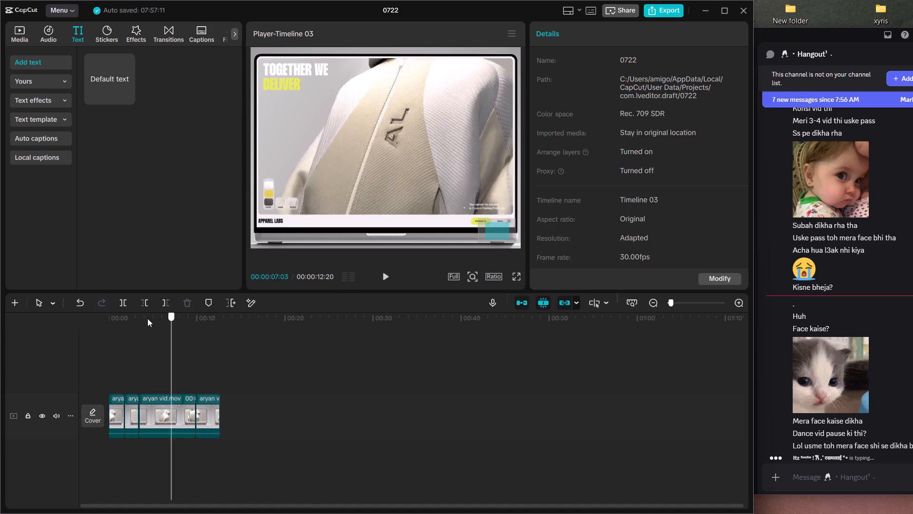
left_click_drag(147, 318, 250, 337)
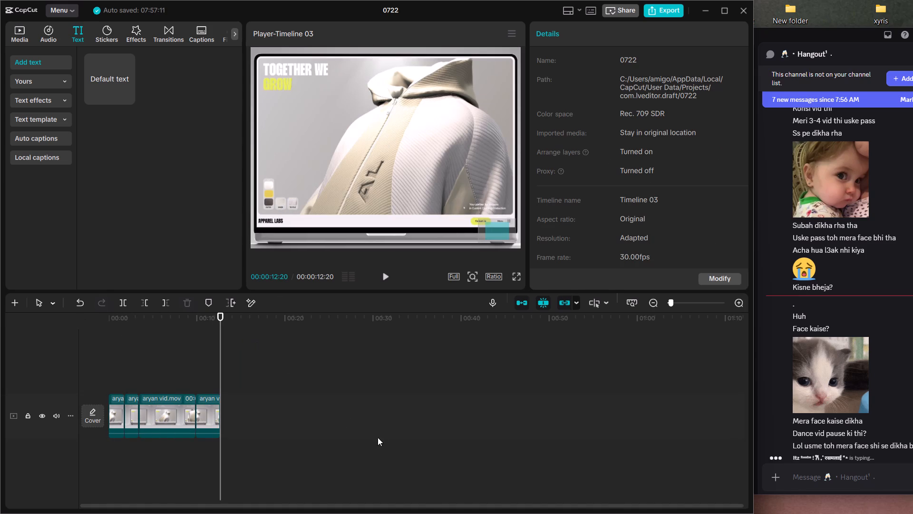
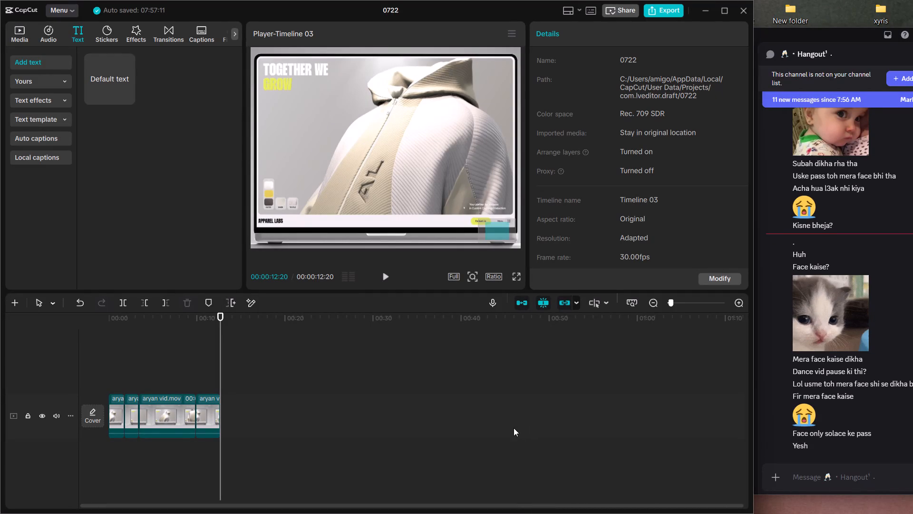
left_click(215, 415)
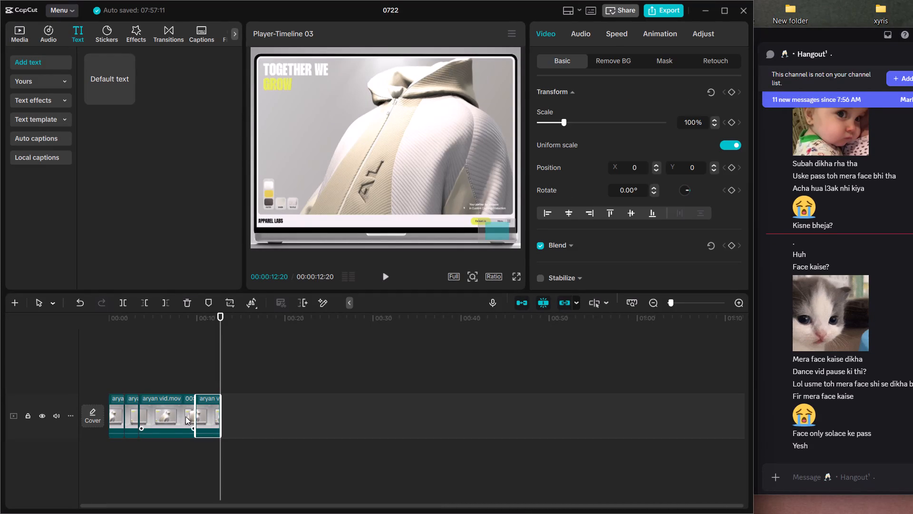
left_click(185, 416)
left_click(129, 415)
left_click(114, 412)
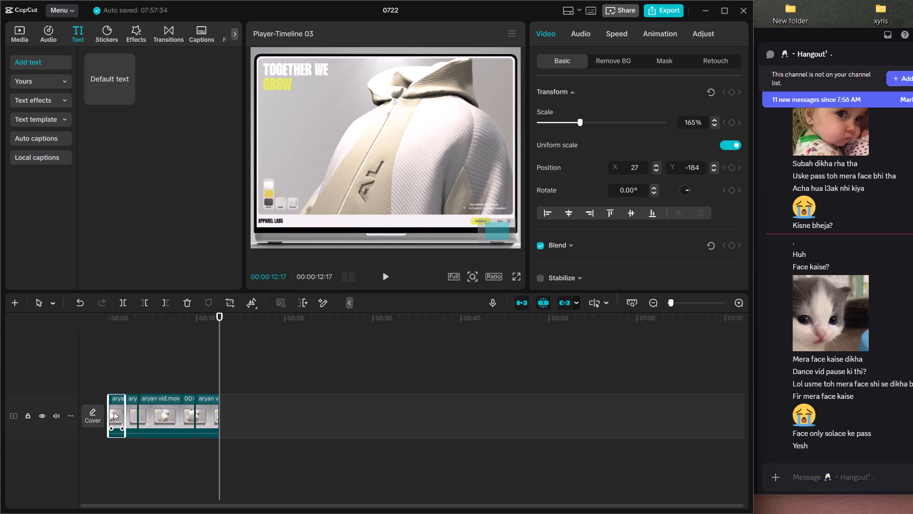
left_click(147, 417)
Look through the background removal, mask, retouch and audio options of the last aryan vid.mov clip.
left_click(208, 410)
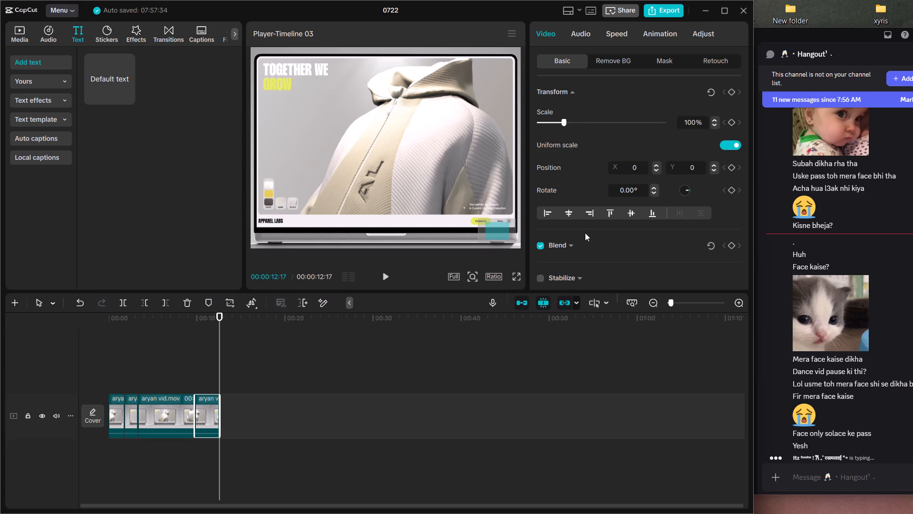
left_click(610, 63)
left_click(651, 61)
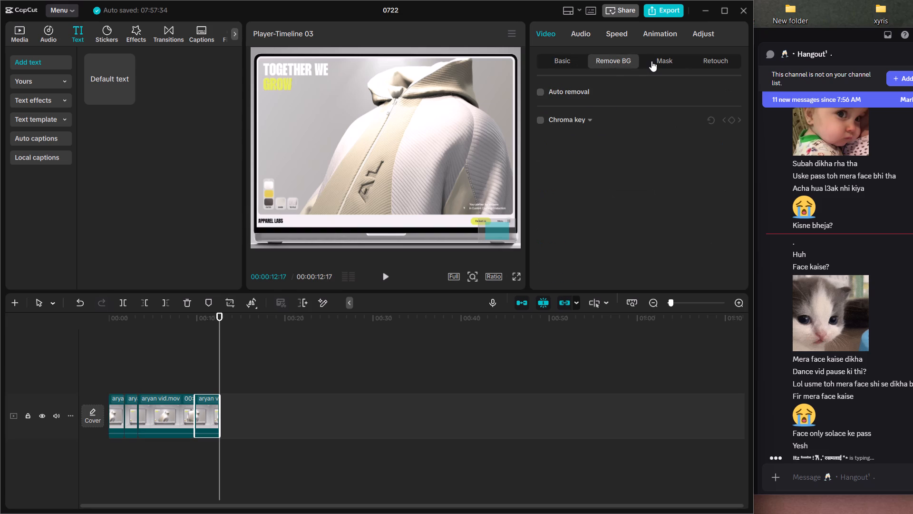
left_click(704, 57)
left_click(629, 64)
left_click(654, 64)
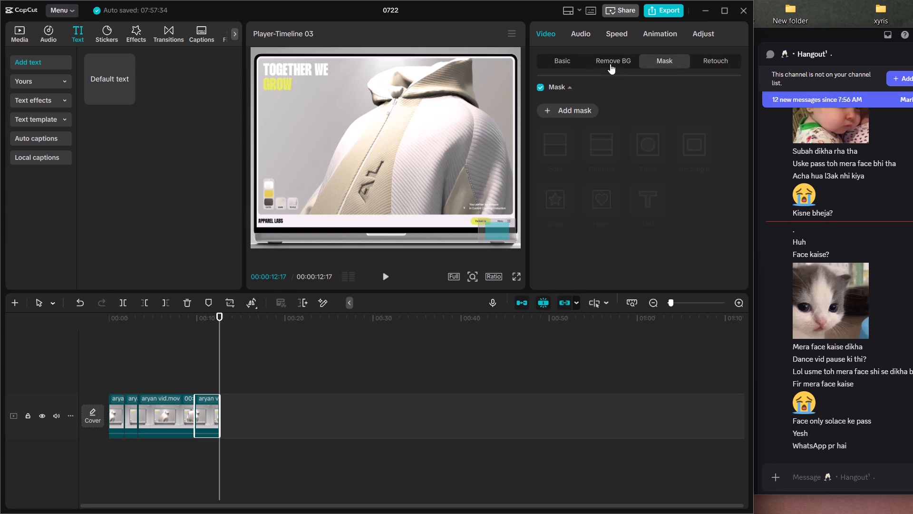
left_click(610, 64)
left_click(576, 63)
left_click(581, 33)
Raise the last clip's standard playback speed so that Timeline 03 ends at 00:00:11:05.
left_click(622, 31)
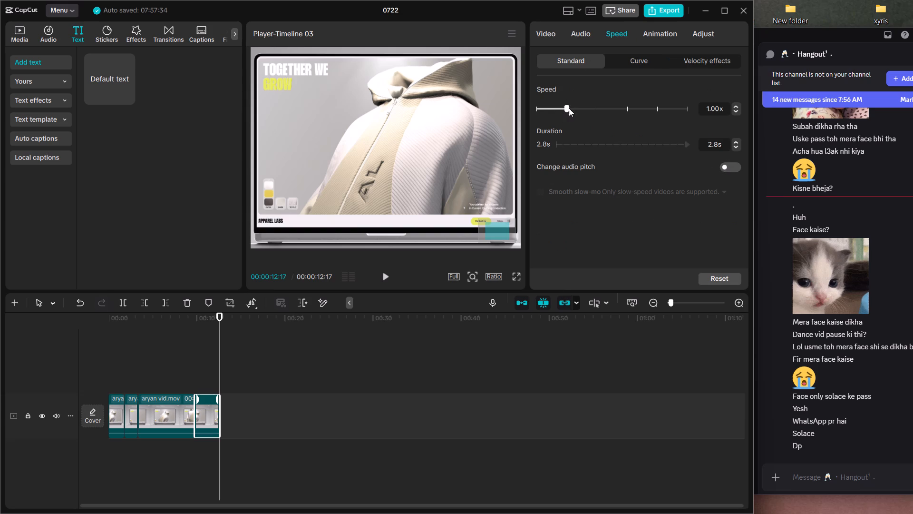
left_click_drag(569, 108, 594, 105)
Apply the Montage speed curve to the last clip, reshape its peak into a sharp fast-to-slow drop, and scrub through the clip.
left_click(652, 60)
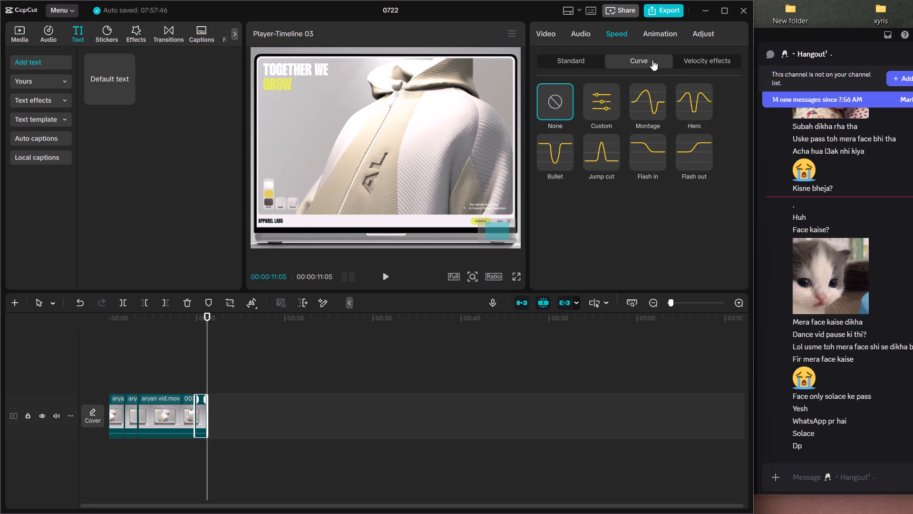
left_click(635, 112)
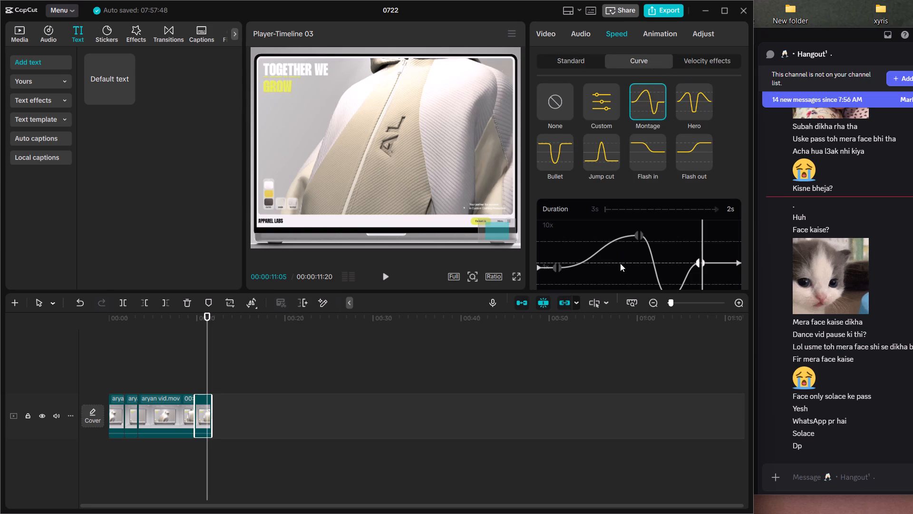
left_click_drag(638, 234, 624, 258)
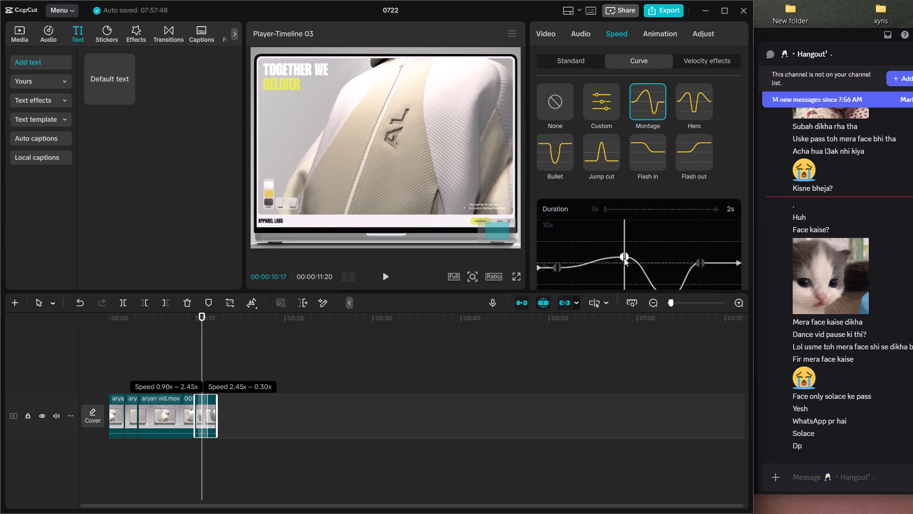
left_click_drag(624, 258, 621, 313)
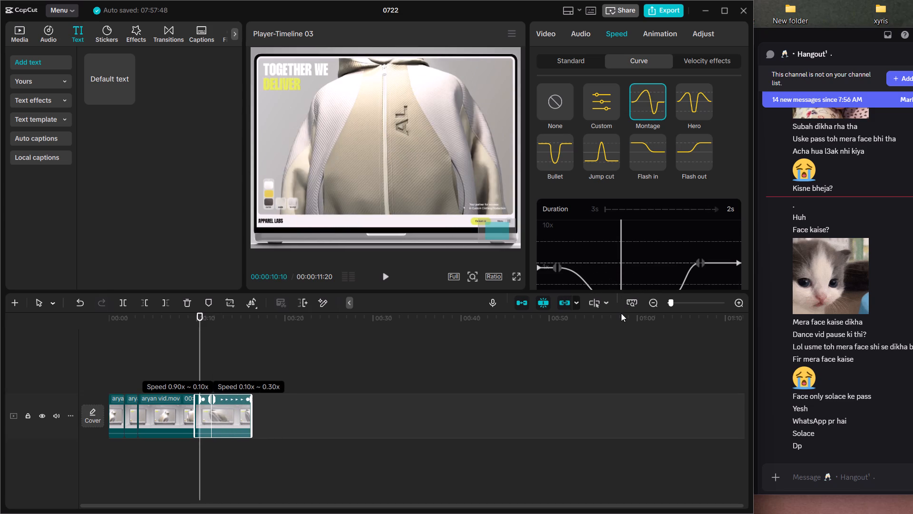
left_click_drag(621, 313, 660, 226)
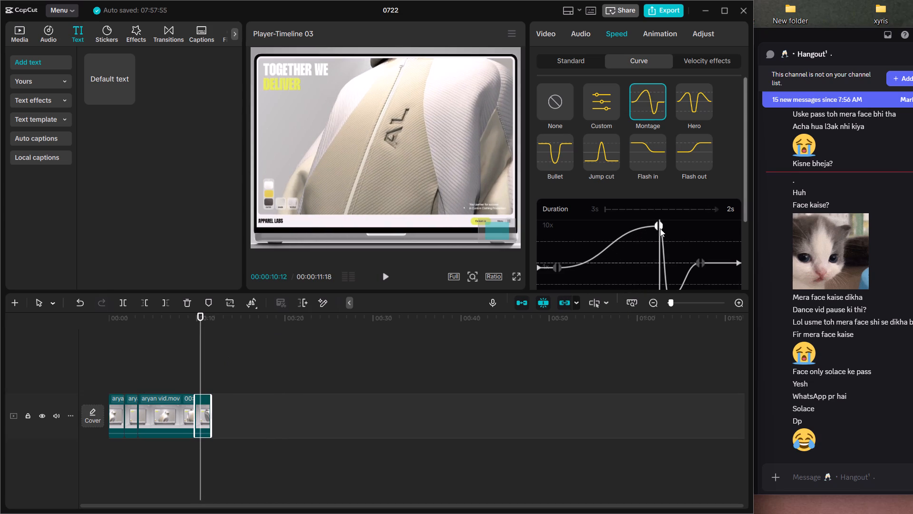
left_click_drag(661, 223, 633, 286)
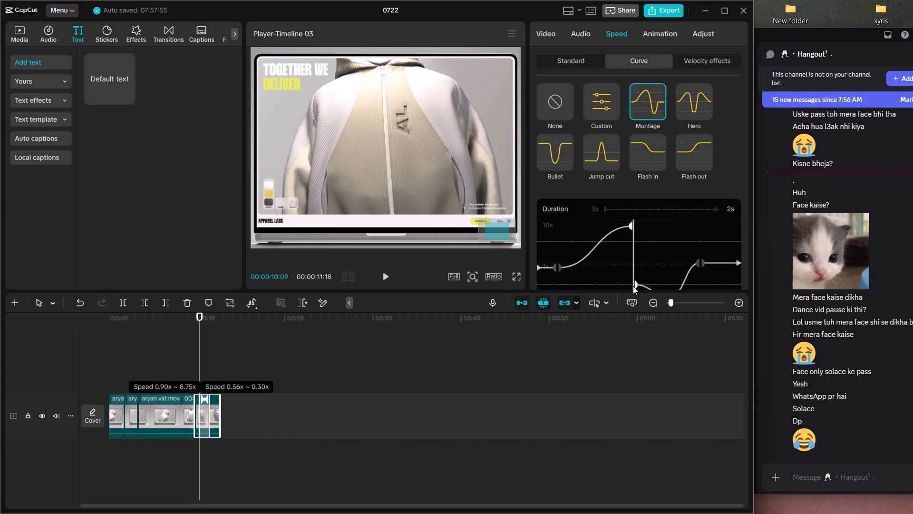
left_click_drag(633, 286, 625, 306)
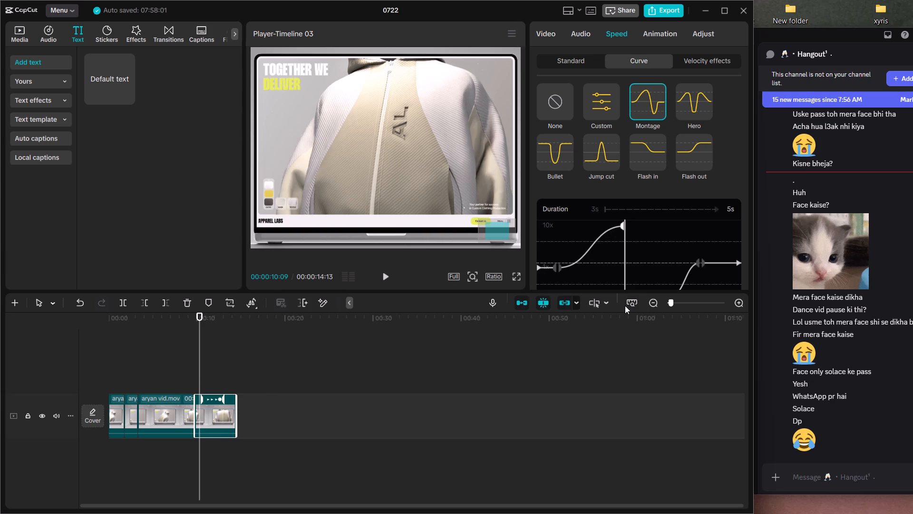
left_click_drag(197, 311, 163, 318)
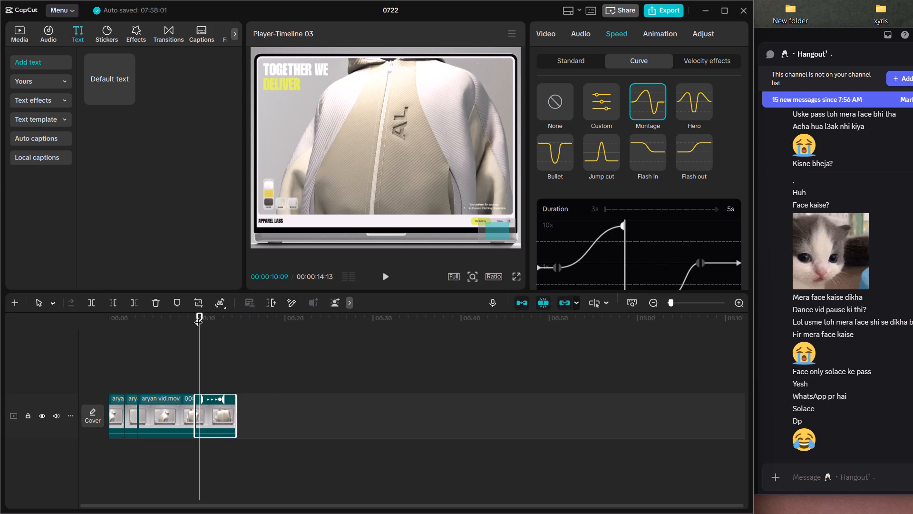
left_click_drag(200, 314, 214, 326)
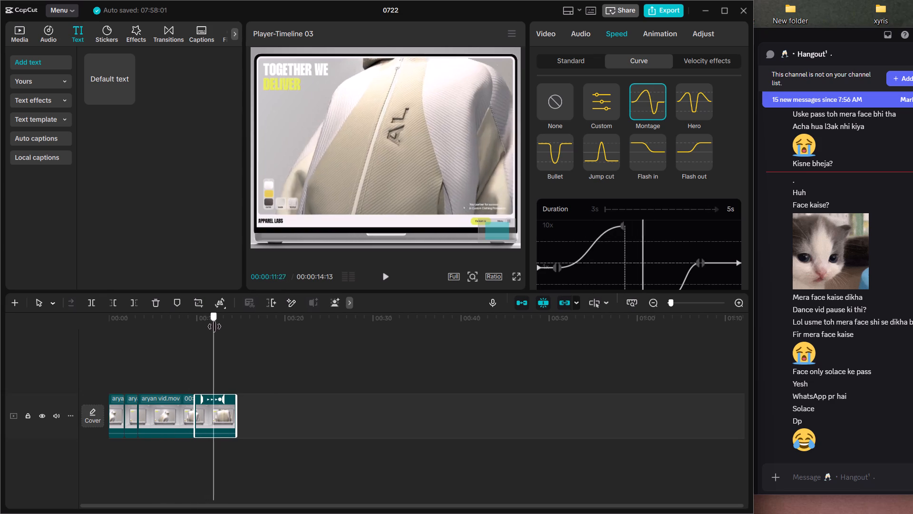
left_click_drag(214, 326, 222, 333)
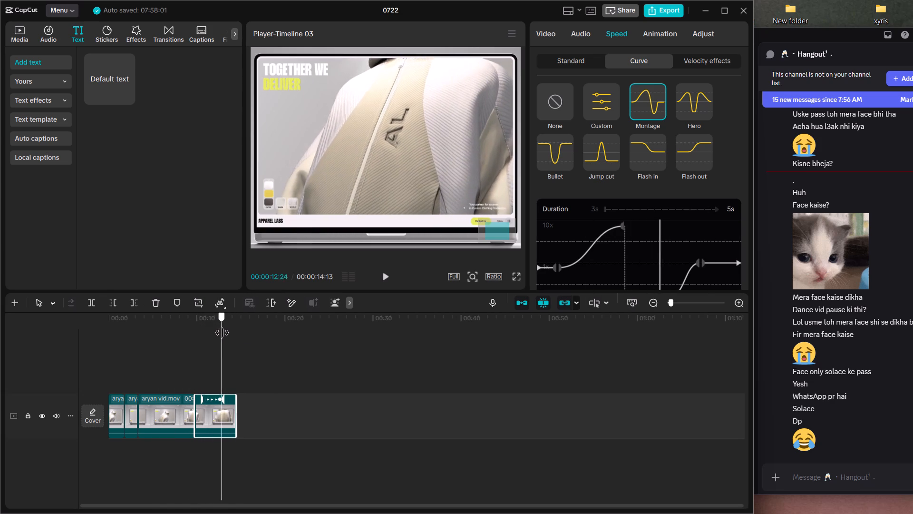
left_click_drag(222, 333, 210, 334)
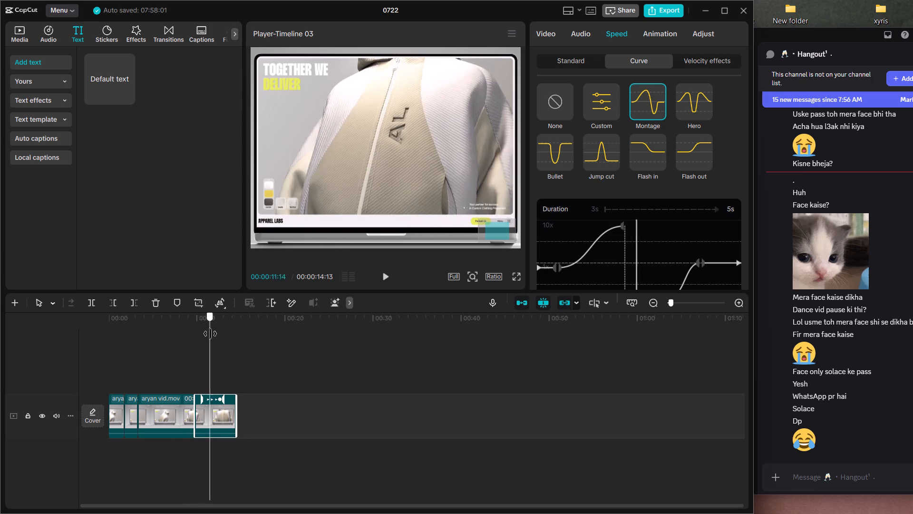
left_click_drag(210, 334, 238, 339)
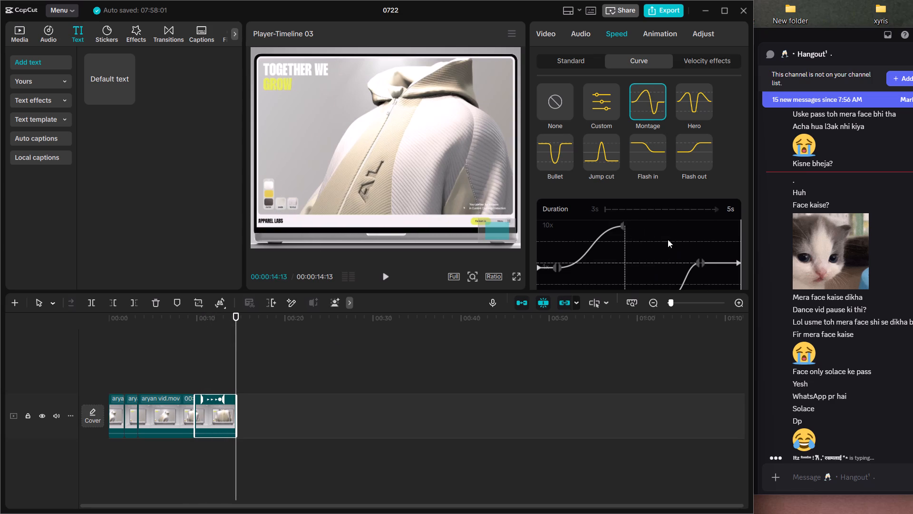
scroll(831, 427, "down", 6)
Apply the Bullet speed curve to the last clip, reshape its first point to jump from 0.10x to 10.00x, and scrub to the end.
left_click(549, 156)
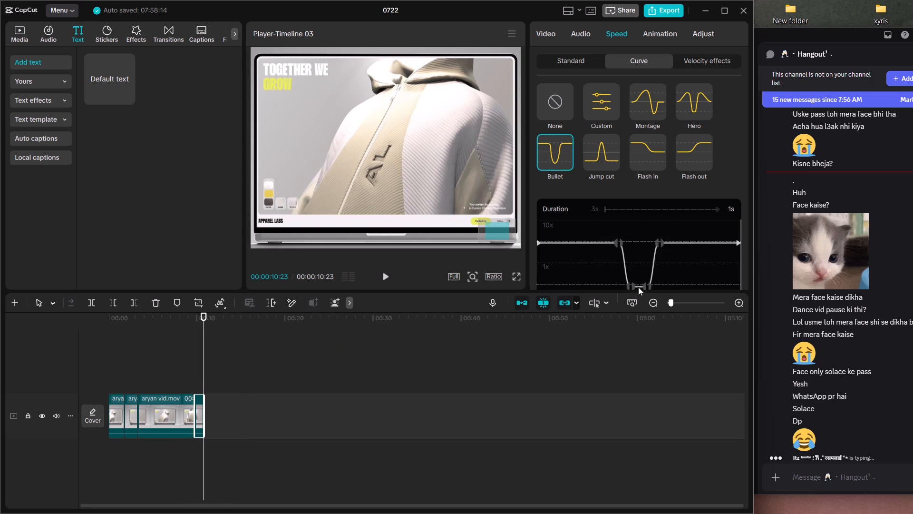
left_click_drag(638, 287, 639, 267)
left_click_drag(657, 244, 608, 236)
left_click_drag(620, 242, 628, 212)
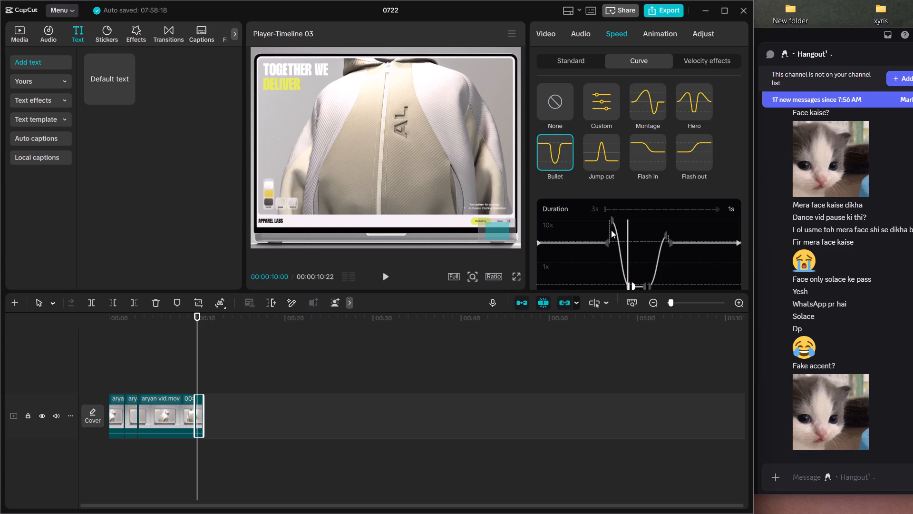
left_click_drag(610, 218, 629, 218)
left_click_drag(605, 220, 570, 242)
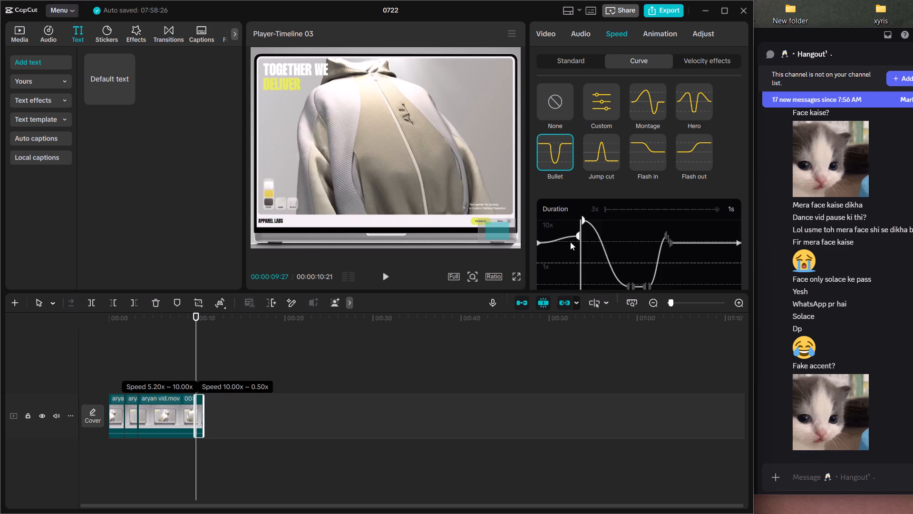
left_click_drag(570, 242, 600, 265)
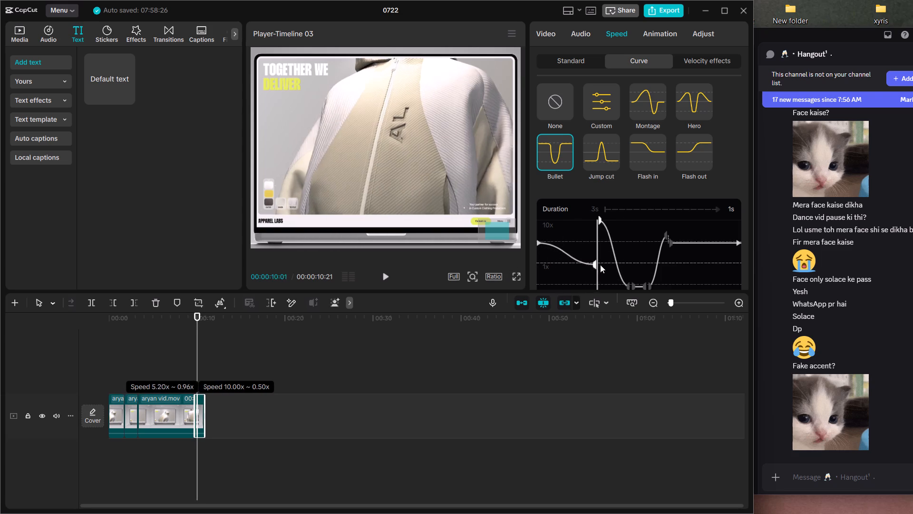
left_click_drag(600, 265, 584, 442)
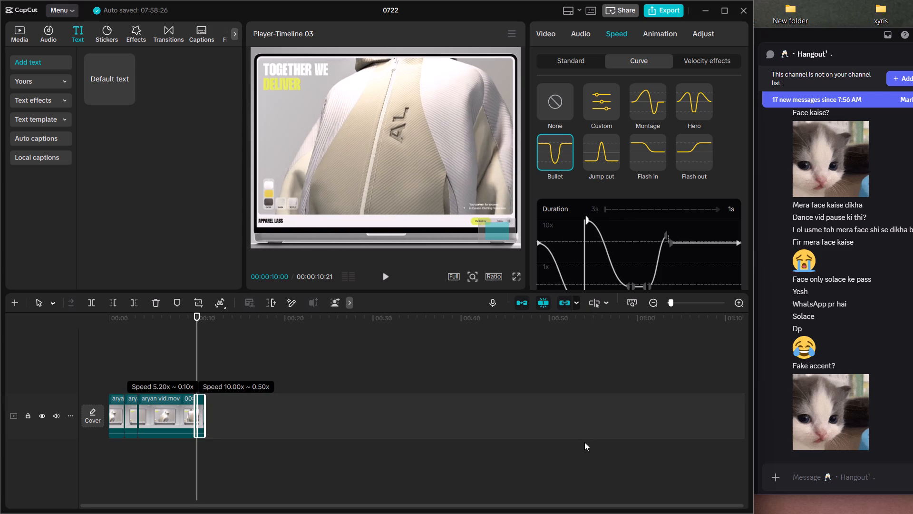
left_click_drag(584, 442, 584, 458)
left_click_drag(194, 315, 214, 315)
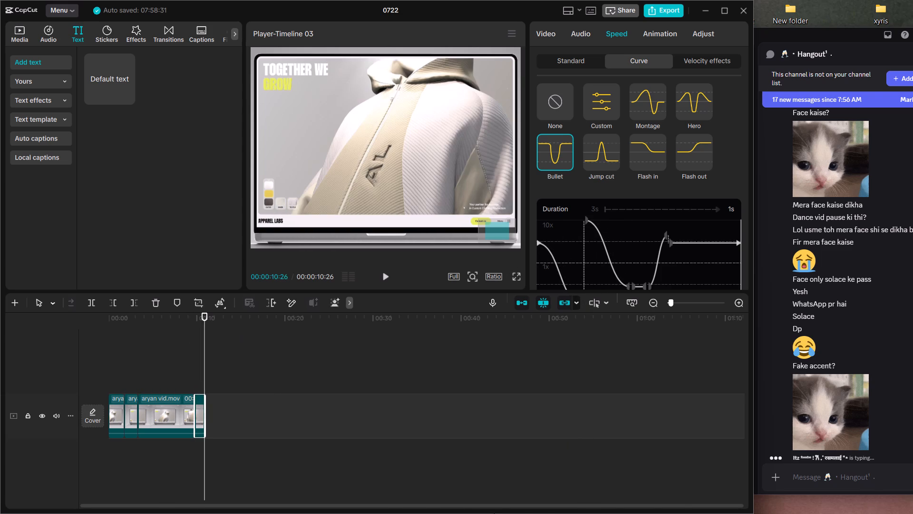
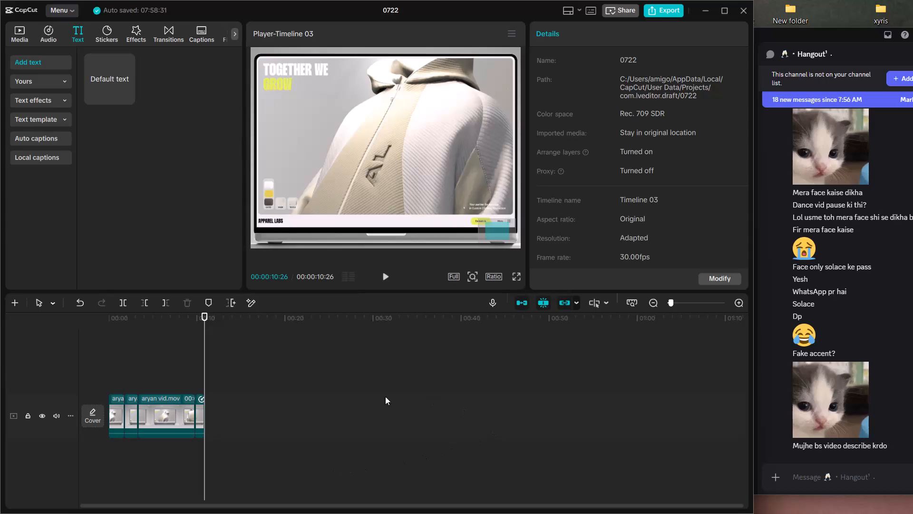
Scale the third aryan vid.mov clip, just before the last one, to 98%, checking the frame at 00:00:06:28.
left_click(165, 405)
left_click_drag(203, 318, 194, 318)
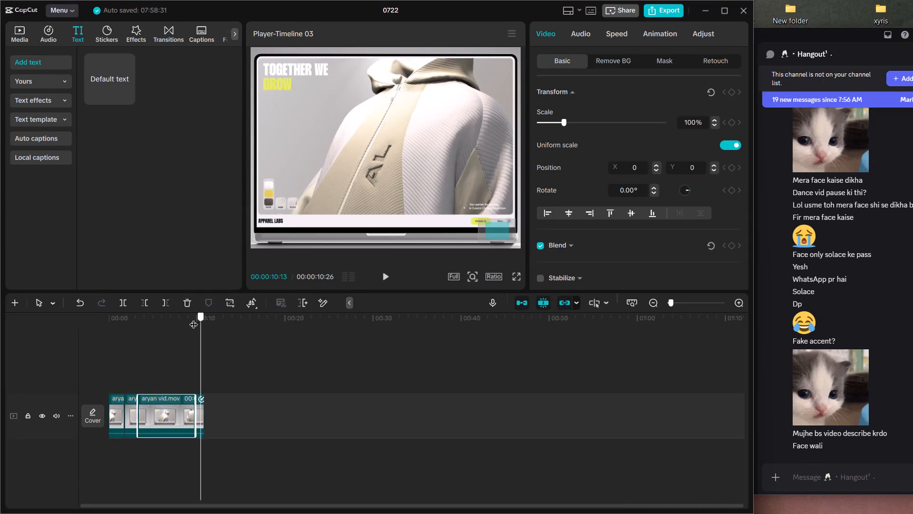
left_click_drag(194, 318, 170, 316)
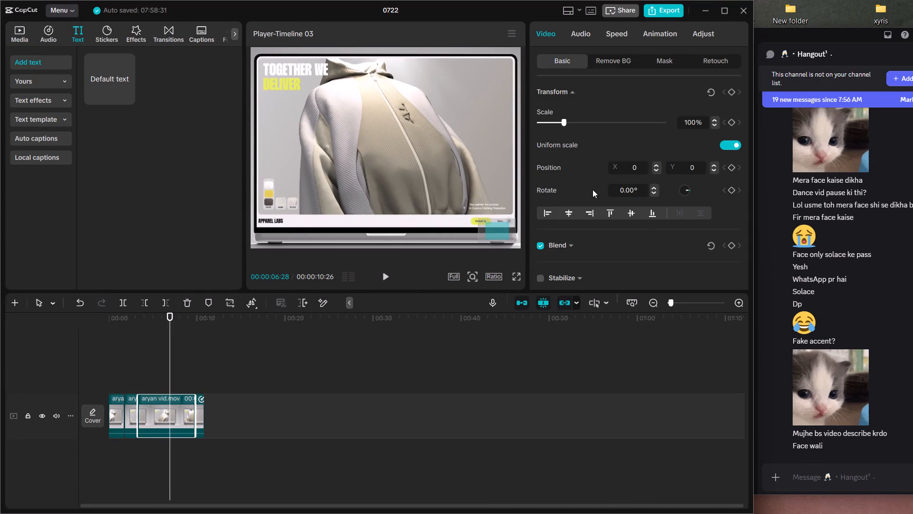
left_click_drag(562, 122, 579, 125)
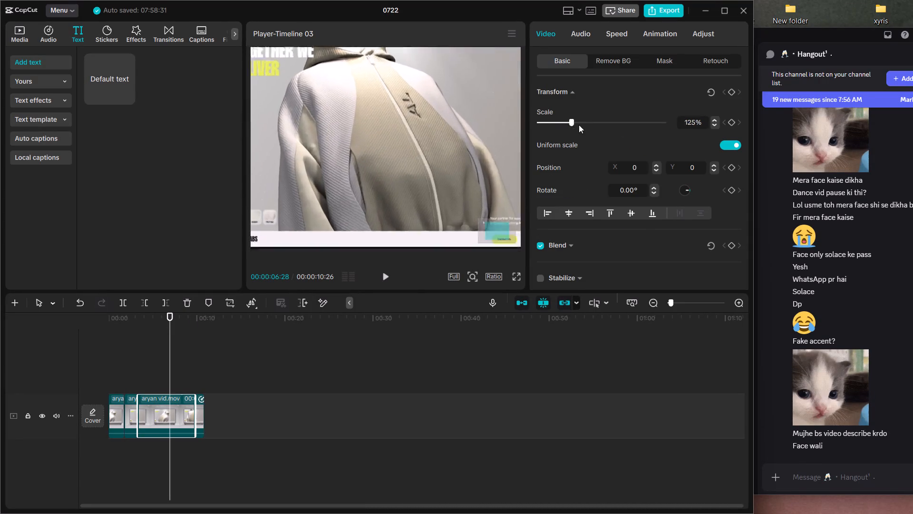
left_click_drag(579, 125, 538, 113)
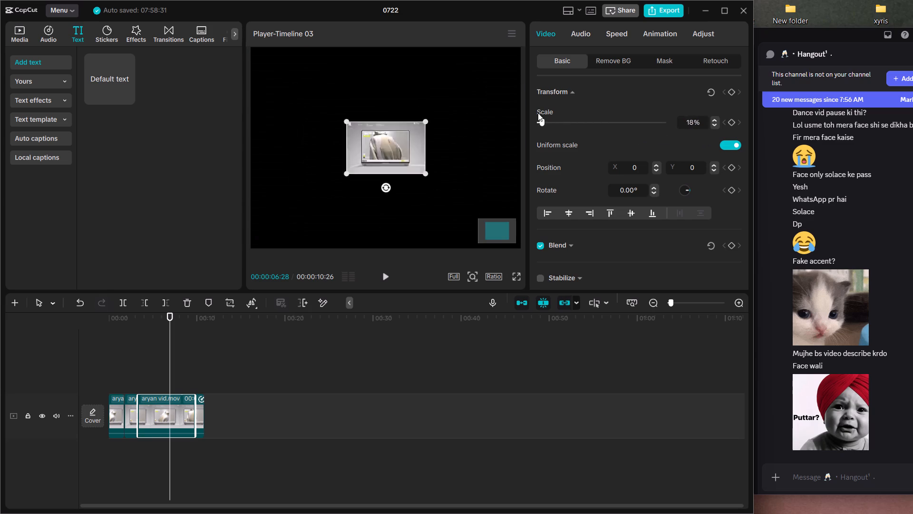
left_click_drag(538, 113, 560, 125)
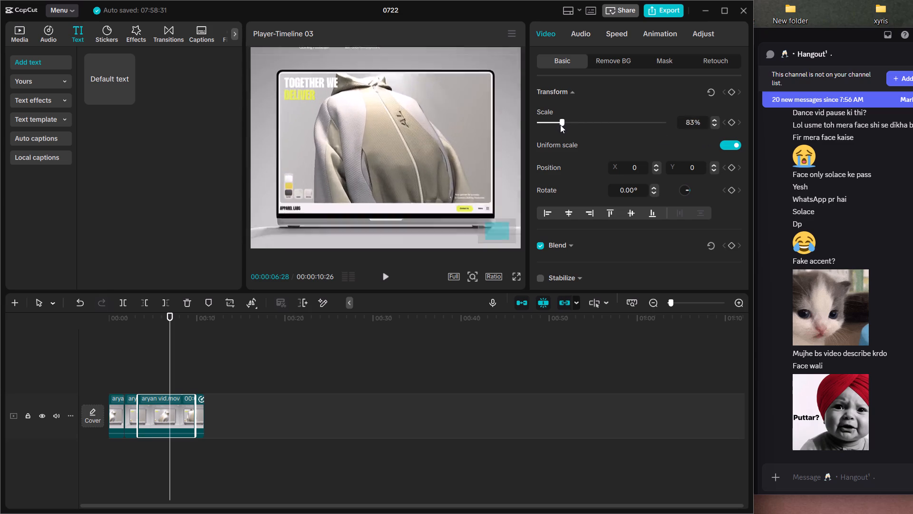
left_click_drag(560, 125, 546, 126)
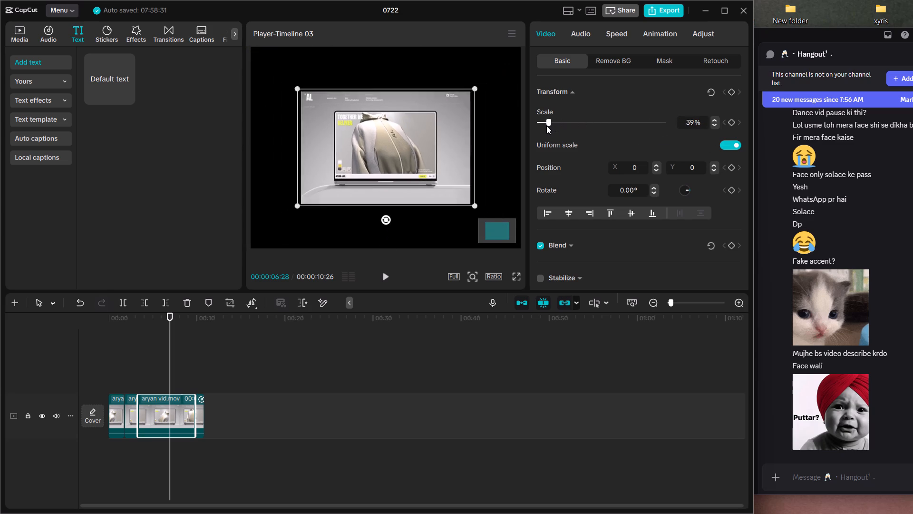
left_click_drag(546, 126, 558, 129)
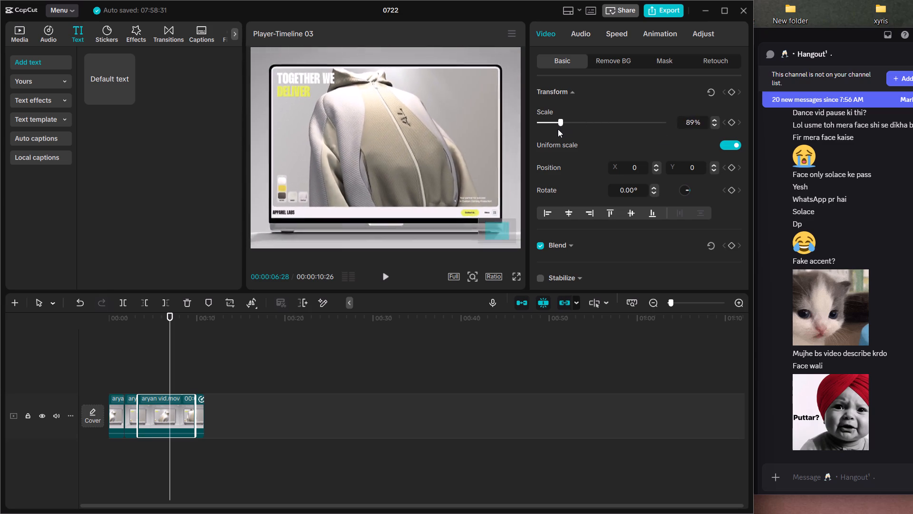
left_click_drag(558, 129, 561, 129)
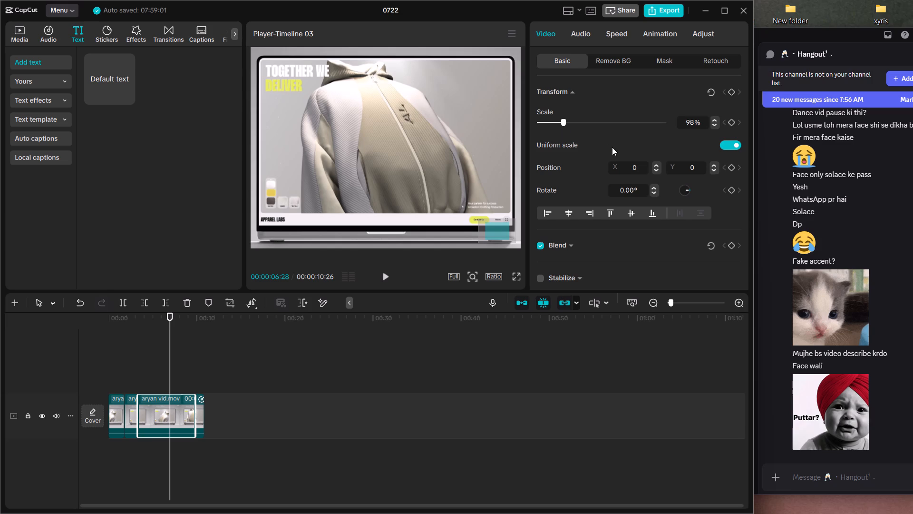
Look through the mask, retouch, animation and adjustment options of the third clip.
left_click(655, 57)
left_click(705, 59)
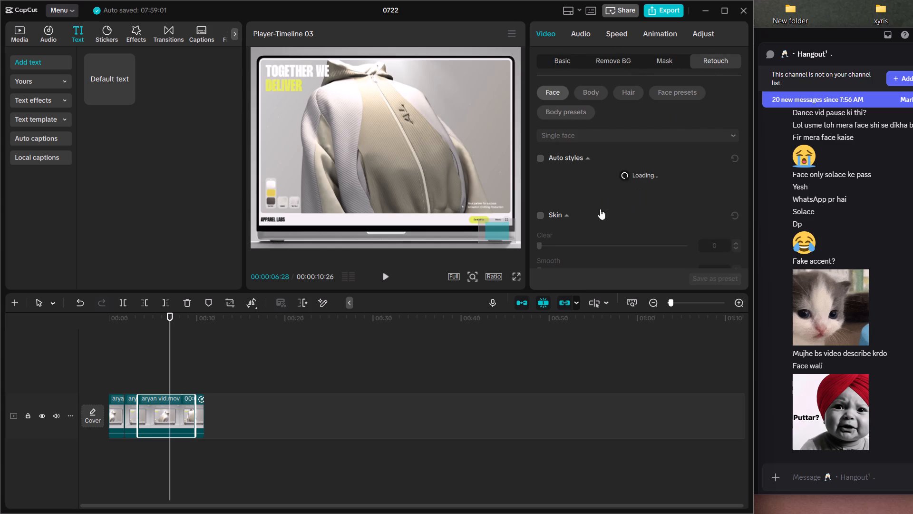
scroll(600, 208, "down", 4)
scroll(612, 223, "up", 10)
left_click(659, 14)
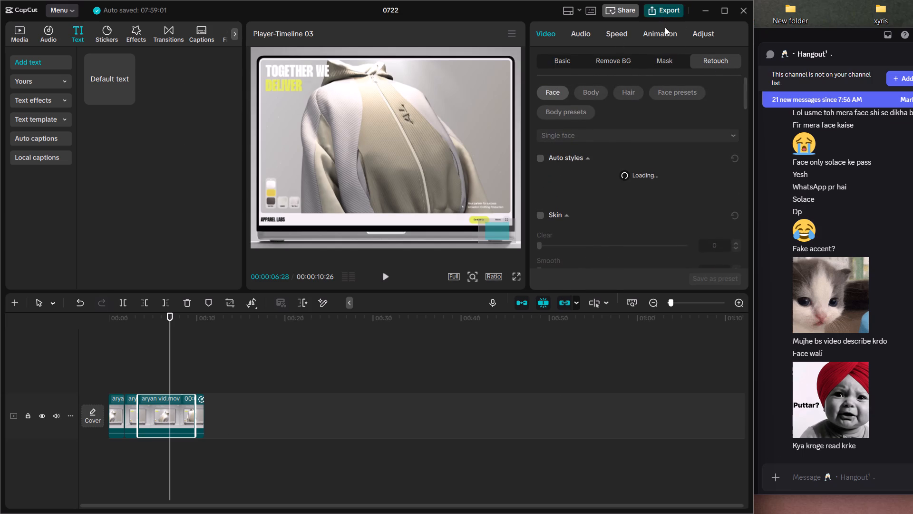
left_click(559, 435)
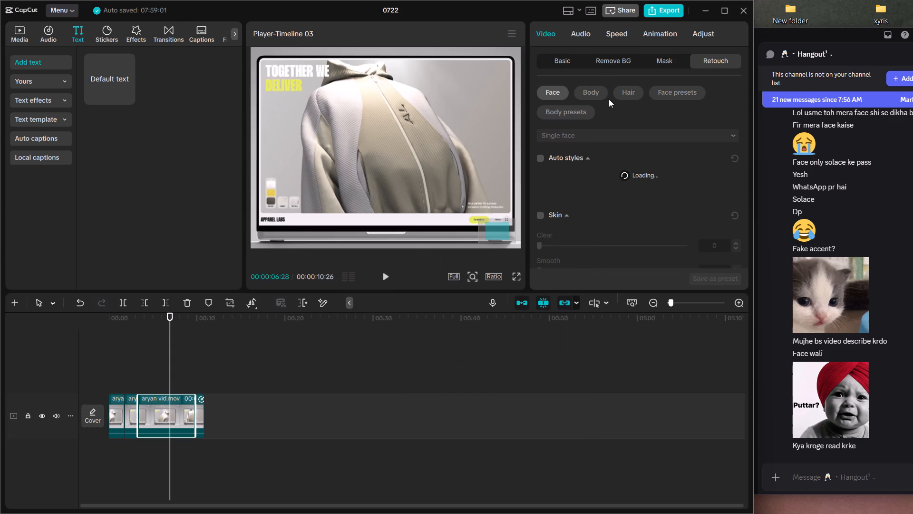
left_click(646, 32)
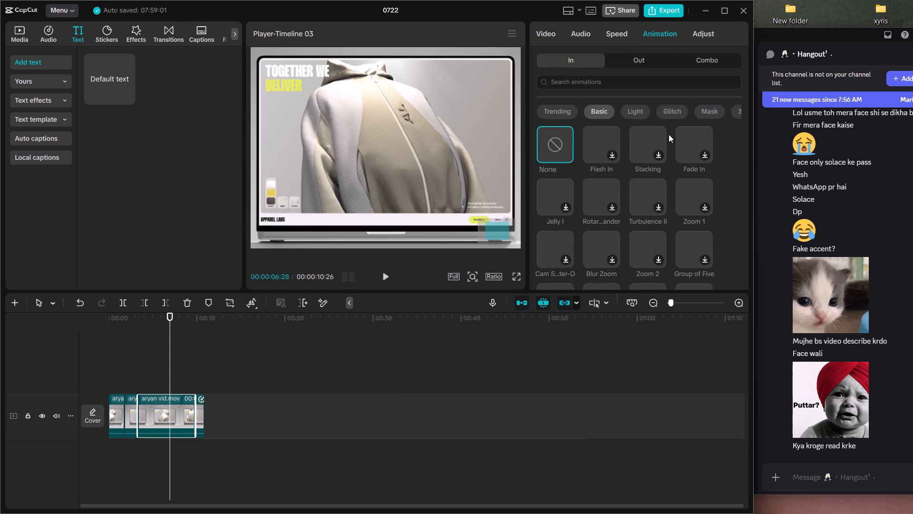
left_click(709, 35)
Apply the Custom speed curve to the third clip and reshape its middle and first inner points into sudden jumps up to about 10x.
left_click(613, 34)
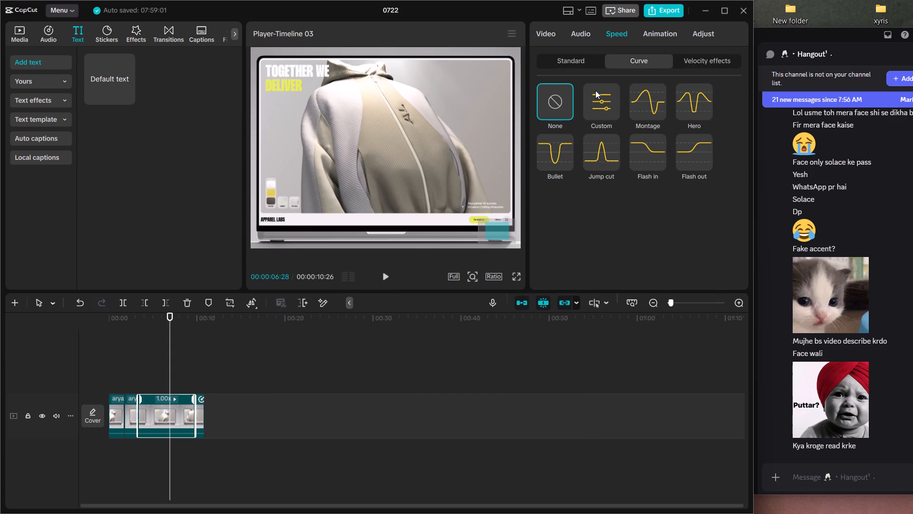
left_click(603, 104)
scroll(632, 253, "down", 2)
left_click_drag(641, 186, 669, 135)
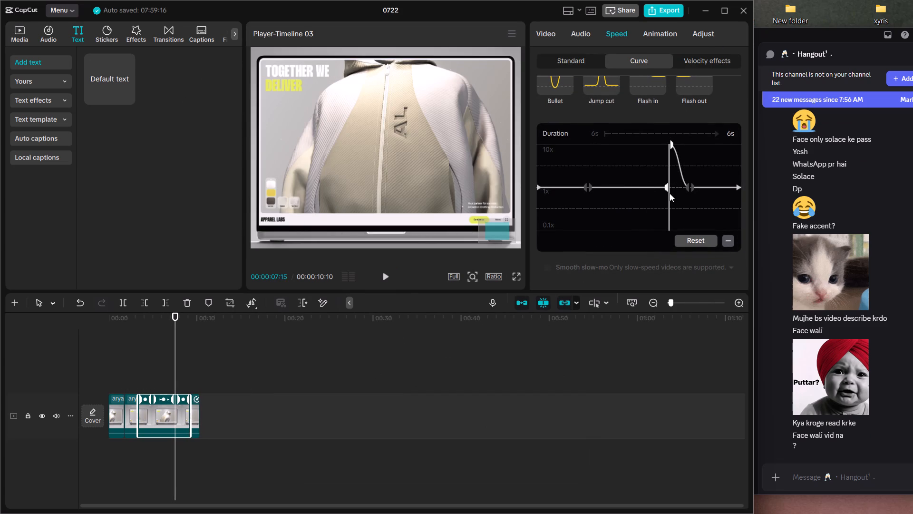
left_click_drag(670, 193, 613, 166)
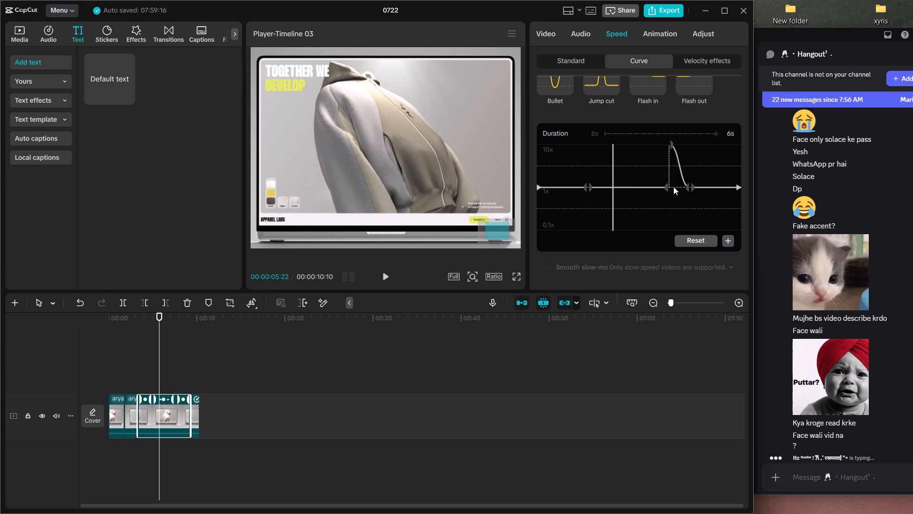
left_click_drag(587, 185, 611, 146)
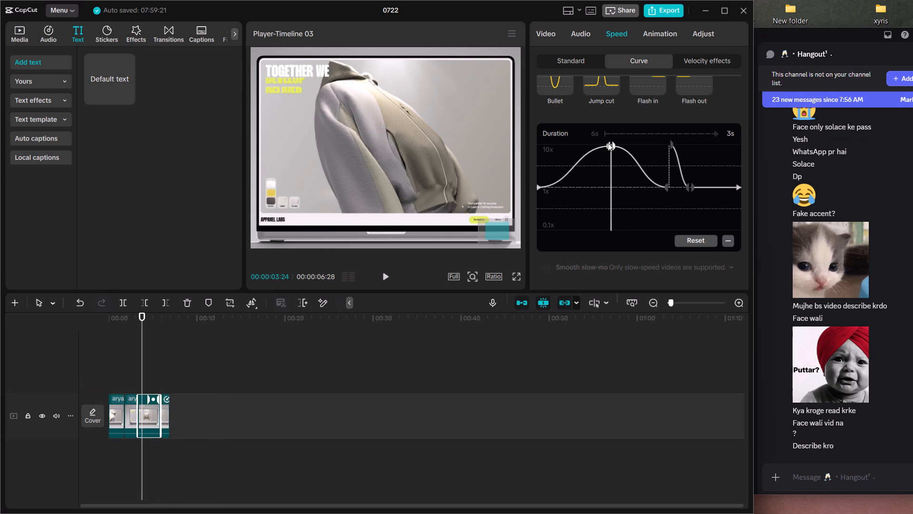
left_click_drag(608, 143, 601, 193)
left_click_drag(552, 188, 552, 220)
scroll(588, 190, "down", 2)
scroll(588, 191, "up", 2)
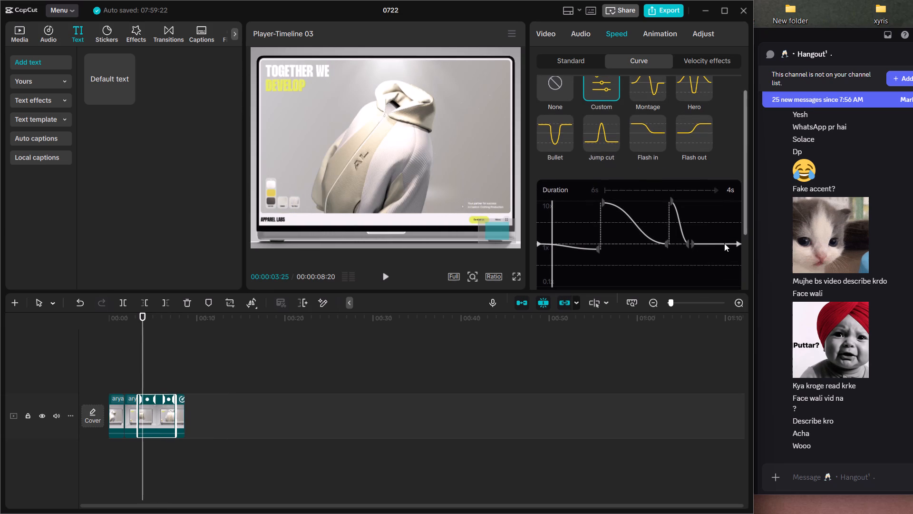
Raise the curve's end point to 10x and make all three inner points jump from 0.10x to about 10x, shifting the last one later.
left_click_drag(737, 242, 671, 195)
left_click_drag(686, 247, 687, 291)
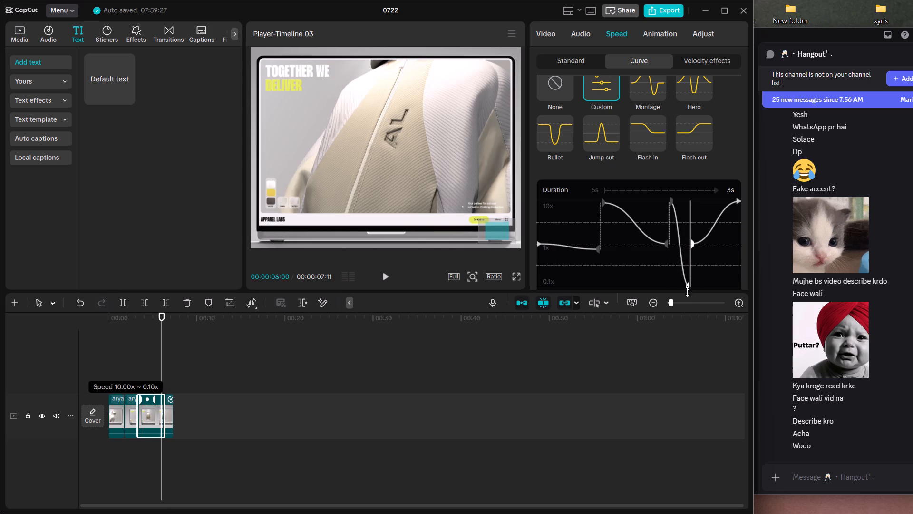
left_click_drag(687, 291, 687, 297)
left_click(597, 249)
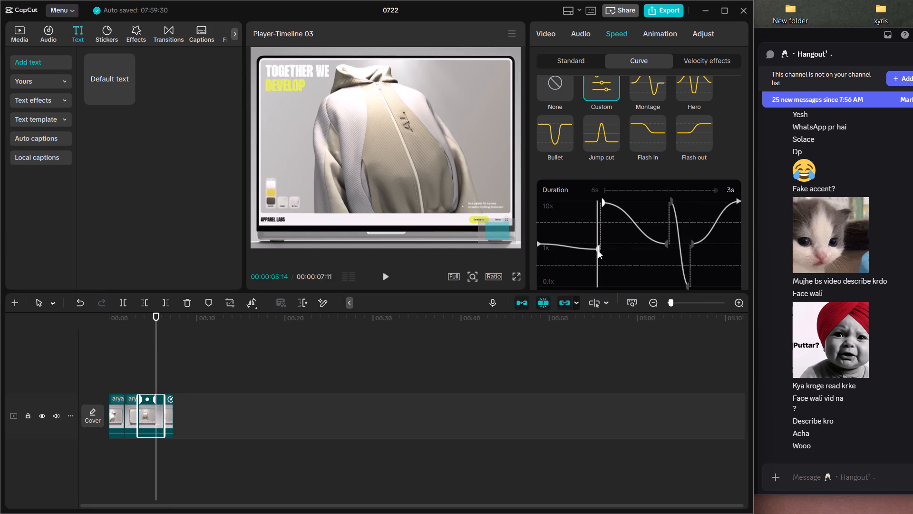
left_click_drag(598, 250, 604, 302)
left_click(669, 243)
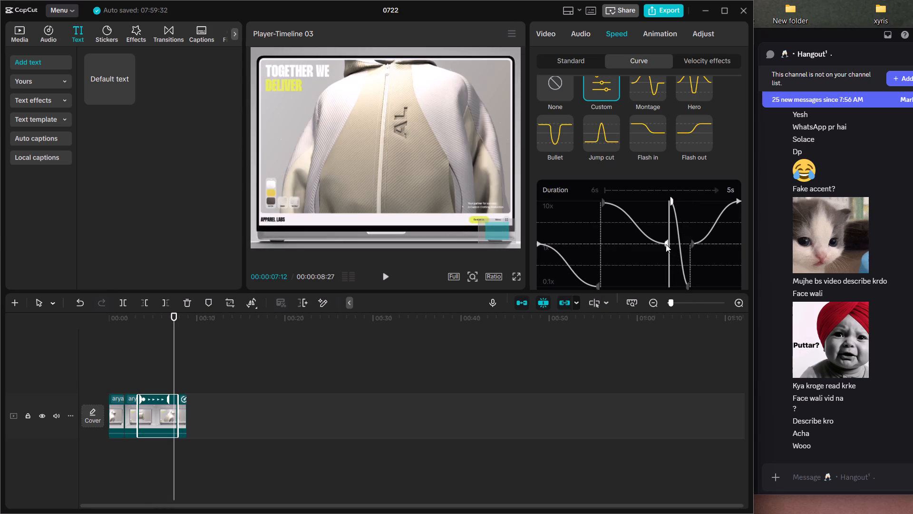
left_click_drag(667, 245, 655, 303)
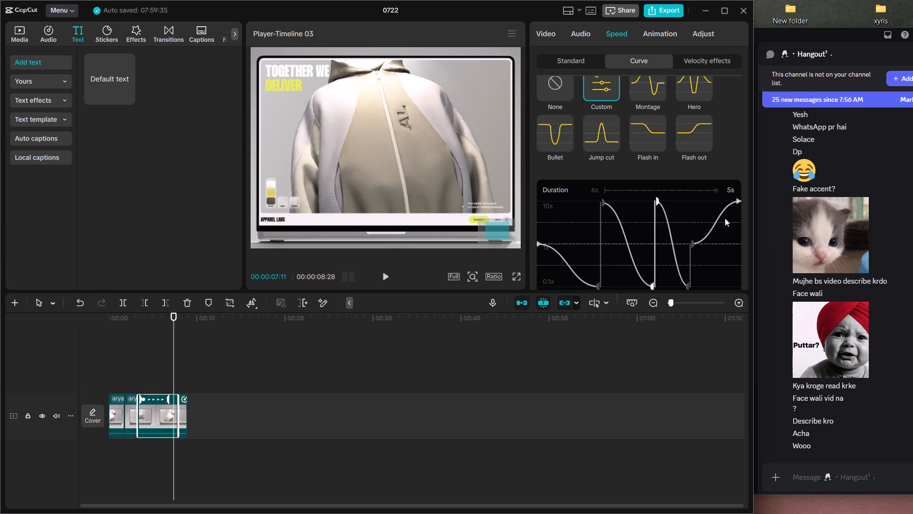
left_click(692, 247)
left_click_drag(692, 243, 704, 243)
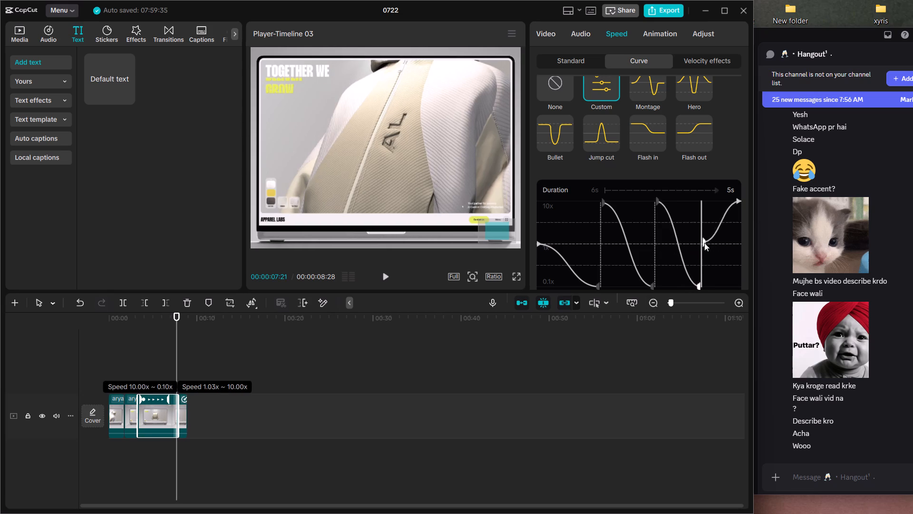
left_click_drag(704, 243, 721, 197)
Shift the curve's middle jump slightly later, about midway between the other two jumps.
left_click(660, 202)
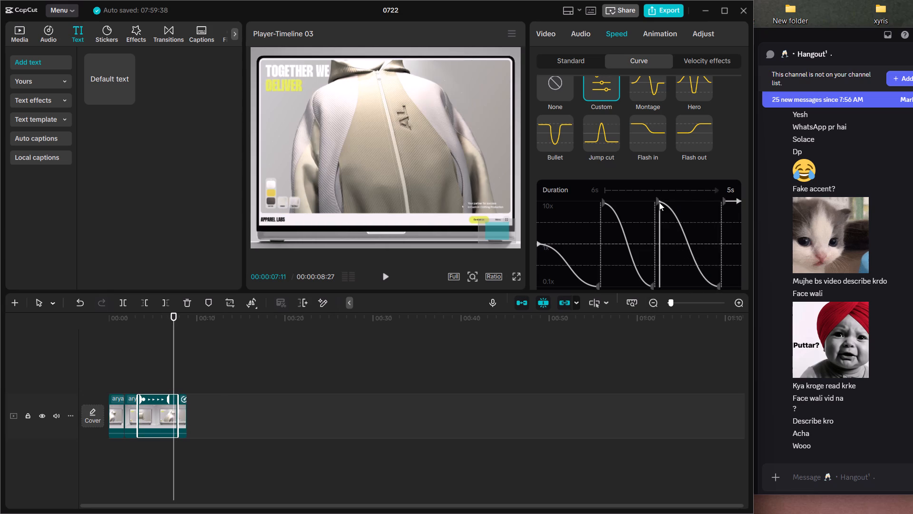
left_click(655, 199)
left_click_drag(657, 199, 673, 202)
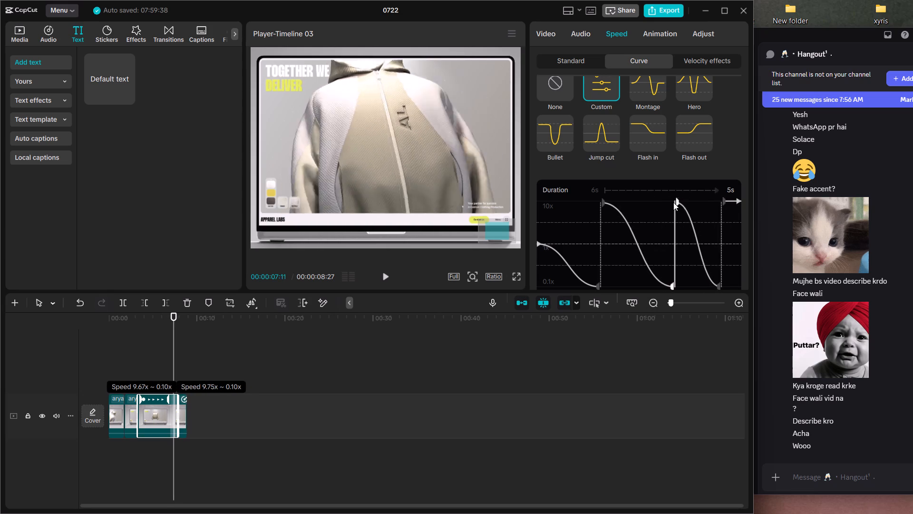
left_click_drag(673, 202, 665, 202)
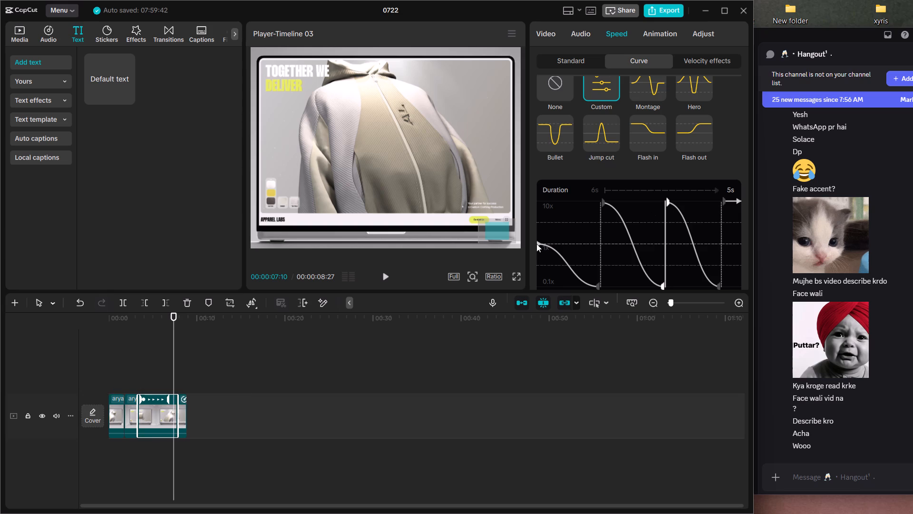
Raise the start point of the third clip's speed curve to 10x.
left_click(577, 227)
left_click_drag(577, 227, 514, 229)
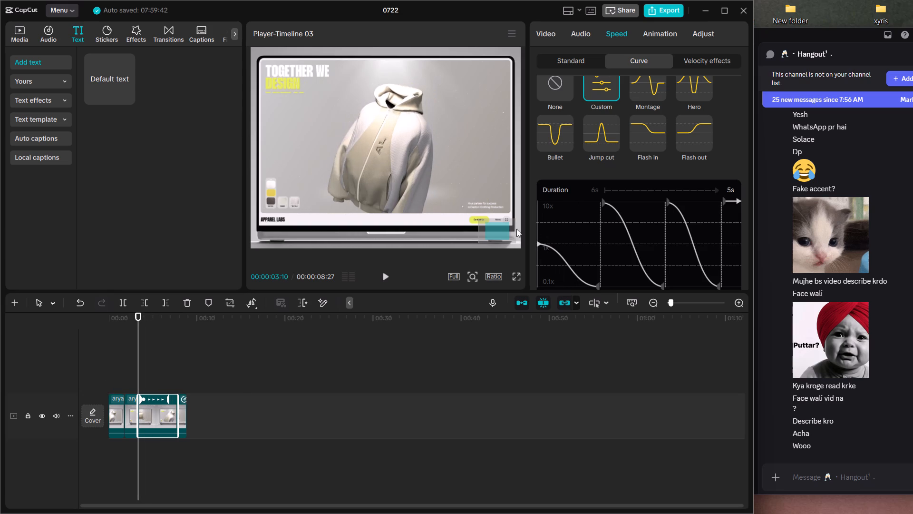
left_click_drag(536, 243, 541, 226)
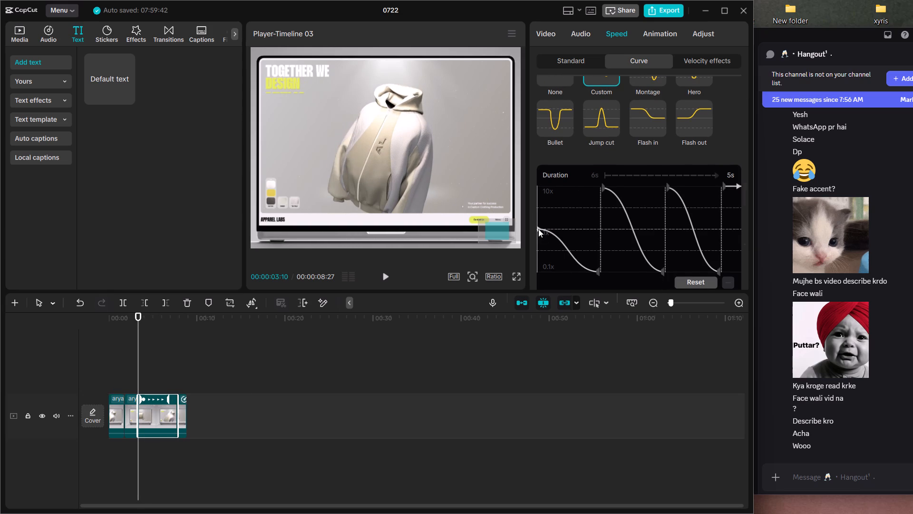
left_click(538, 229)
left_click_drag(539, 228, 540, 169)
Shift all three jumps of the third clip's speed curve slightly earlier to space the fast-to-slow drops evenly.
left_click(601, 188)
left_click_drag(601, 187, 593, 187)
left_click(668, 186)
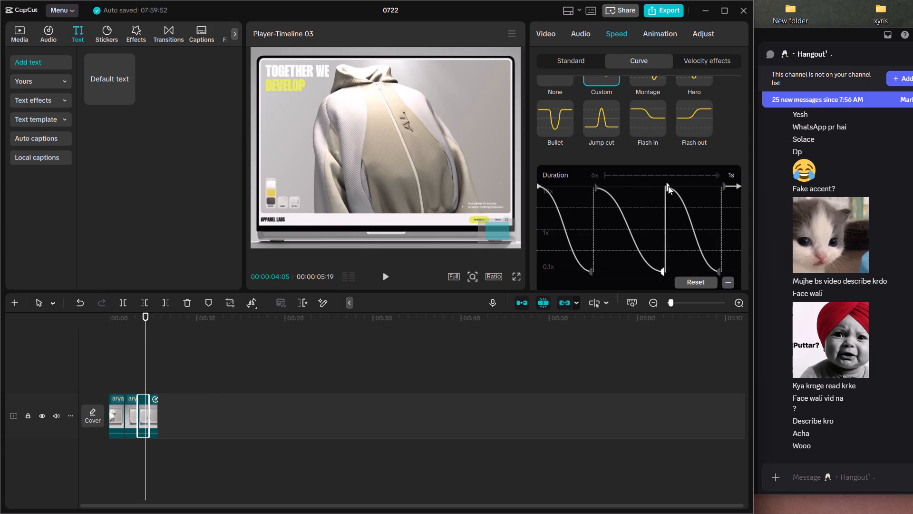
left_click_drag(667, 188, 657, 190)
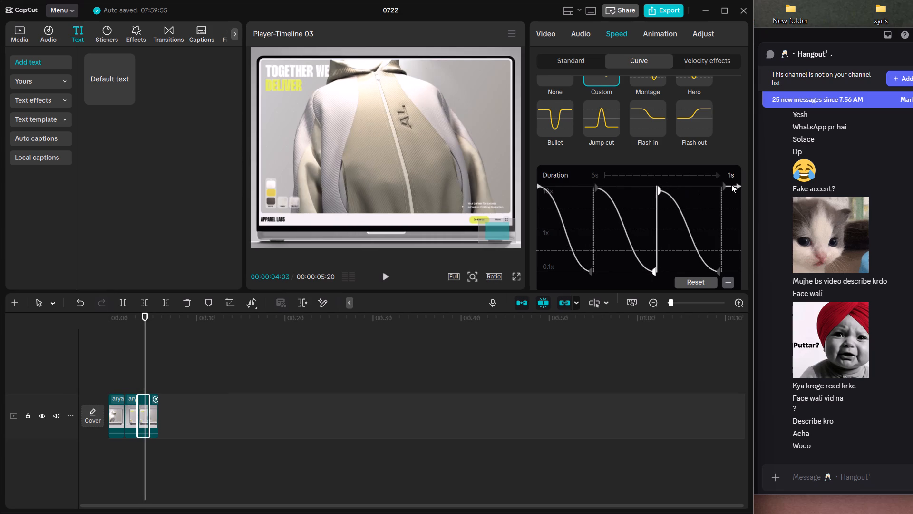
left_click(726, 186)
left_click(721, 188)
left_click_drag(725, 188, 715, 189)
left_click(735, 185)
left_click(737, 185)
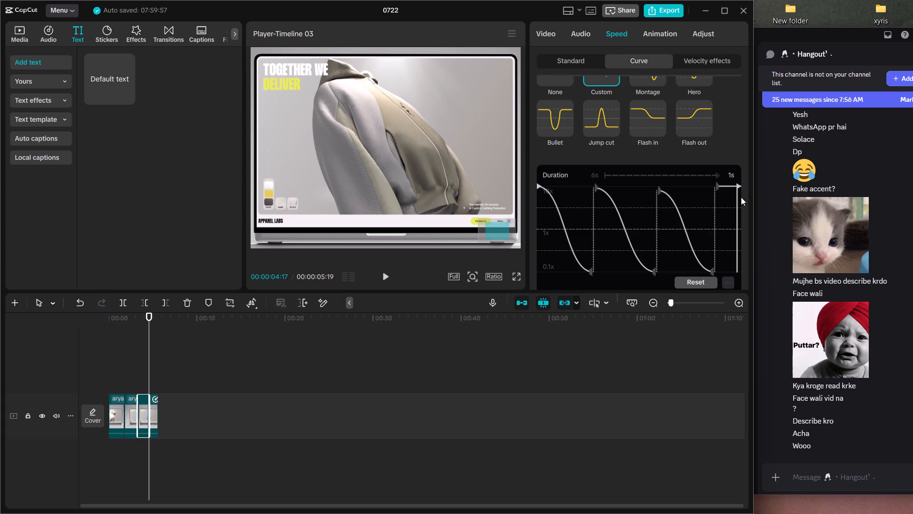
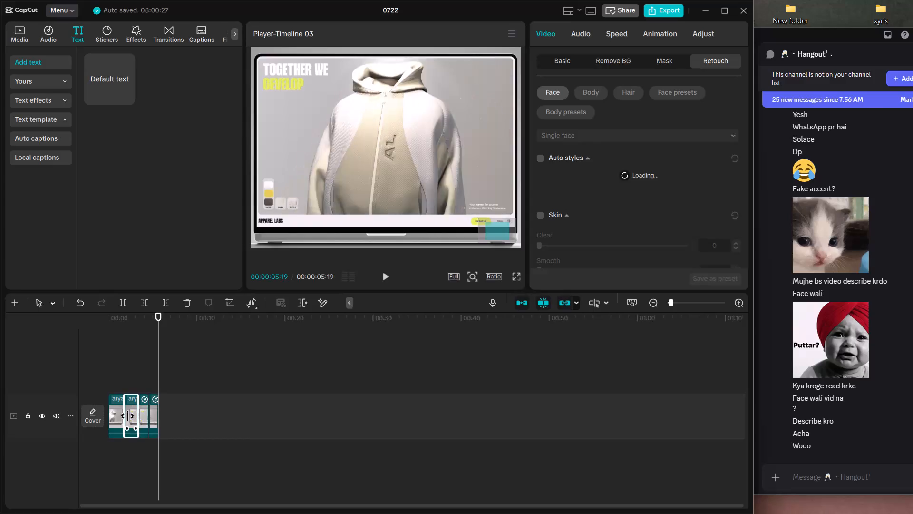
Select the cut between the third and fourth clips on the main track.
left_click(138, 412)
left_click(150, 416)
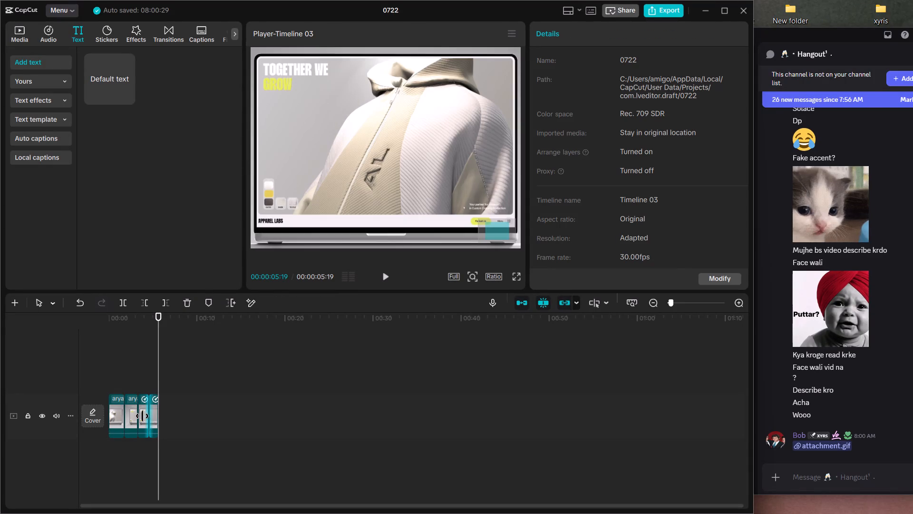
left_click(149, 415)
double_click(149, 415)
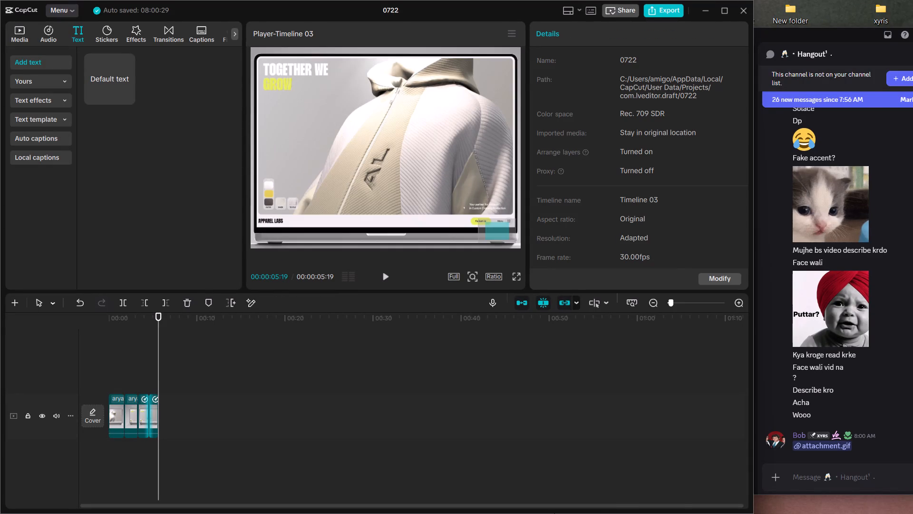
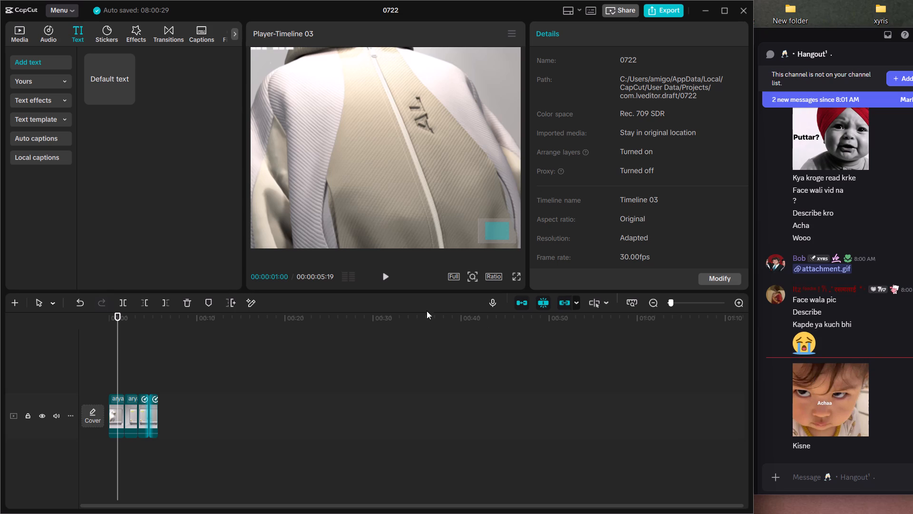
Extend the end of the fourth, last clip on the main track so the timeline runs to 00:00:08:12.
left_click_drag(116, 315, 135, 312)
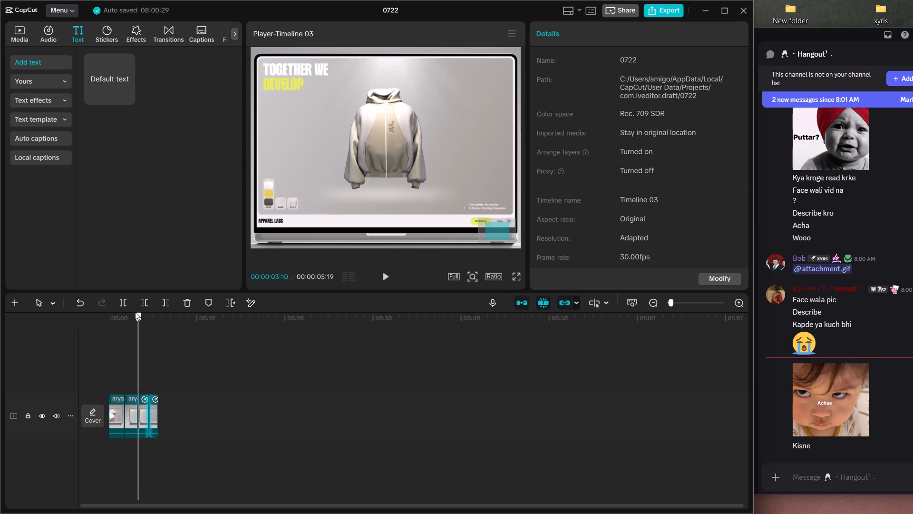
left_click_drag(135, 312, 163, 312)
left_click(158, 418)
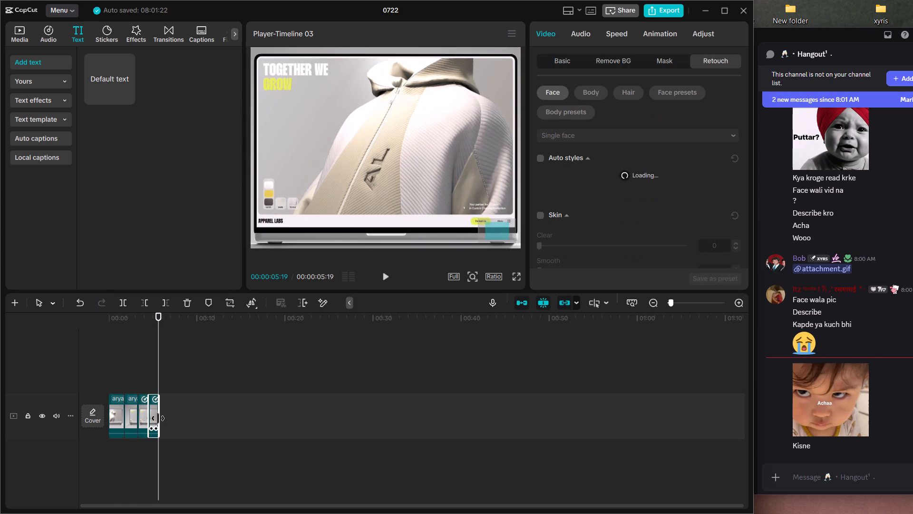
left_click_drag(158, 416, 586, 424)
left_click(177, 415)
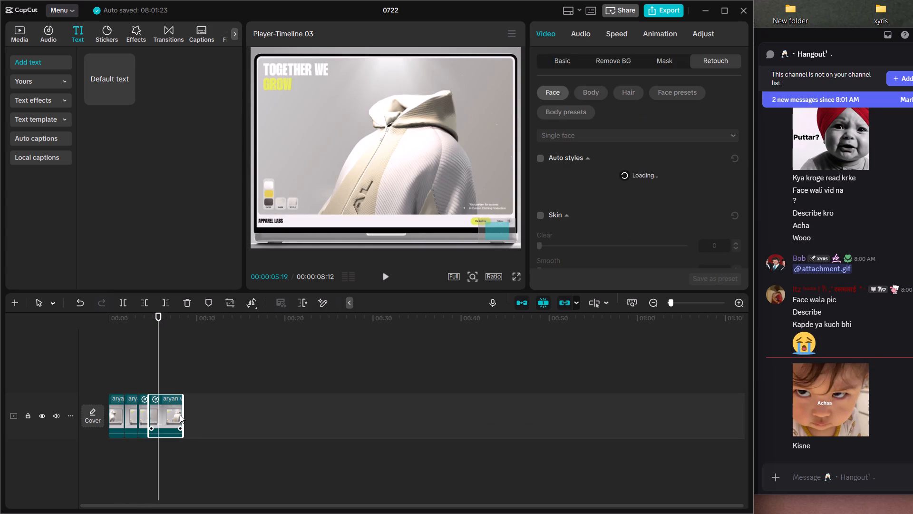
left_click(171, 414)
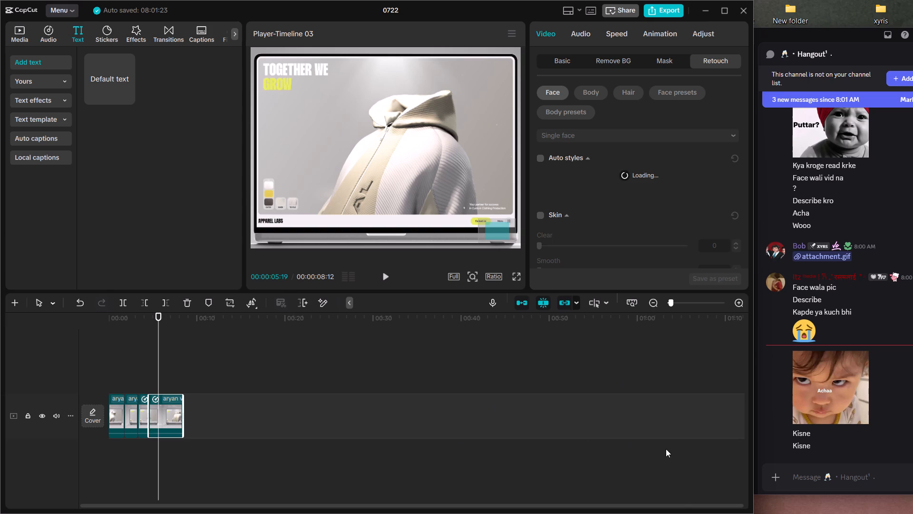
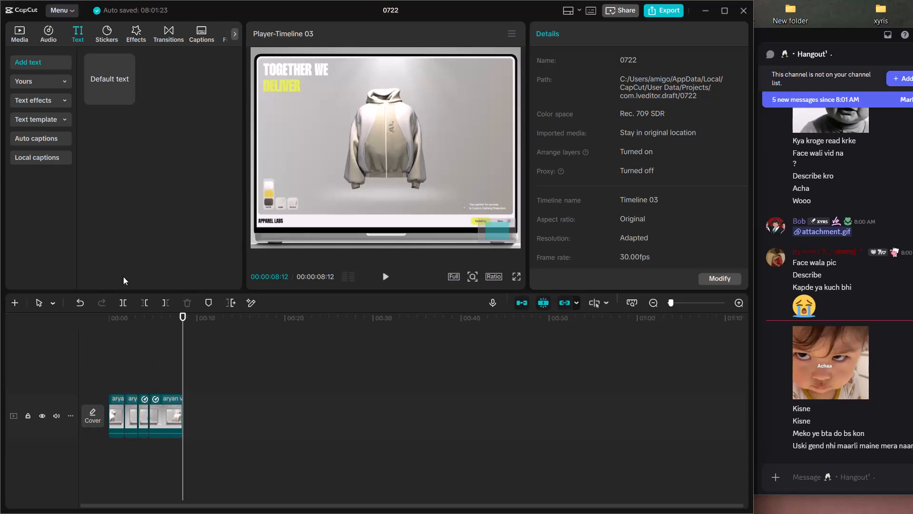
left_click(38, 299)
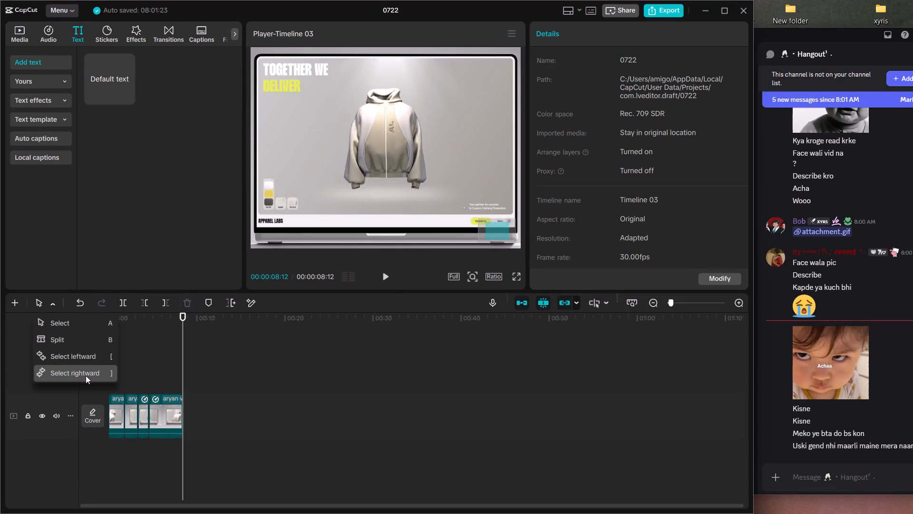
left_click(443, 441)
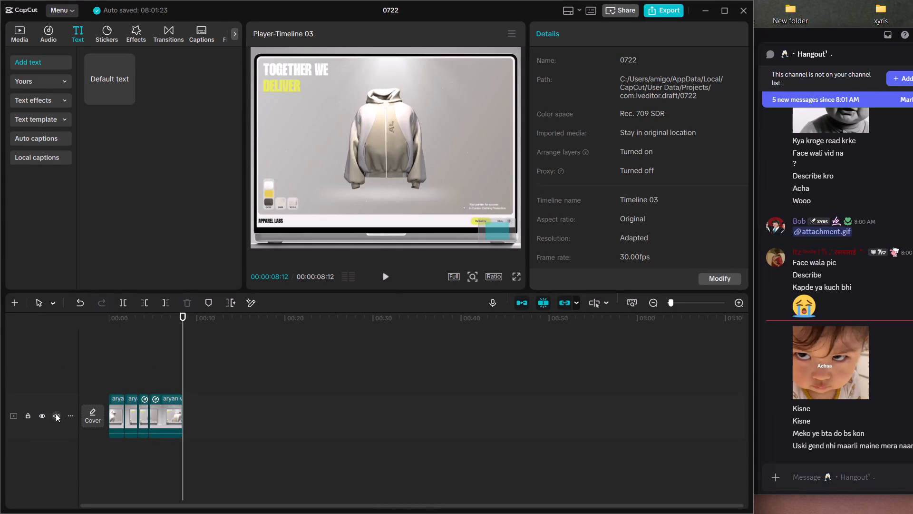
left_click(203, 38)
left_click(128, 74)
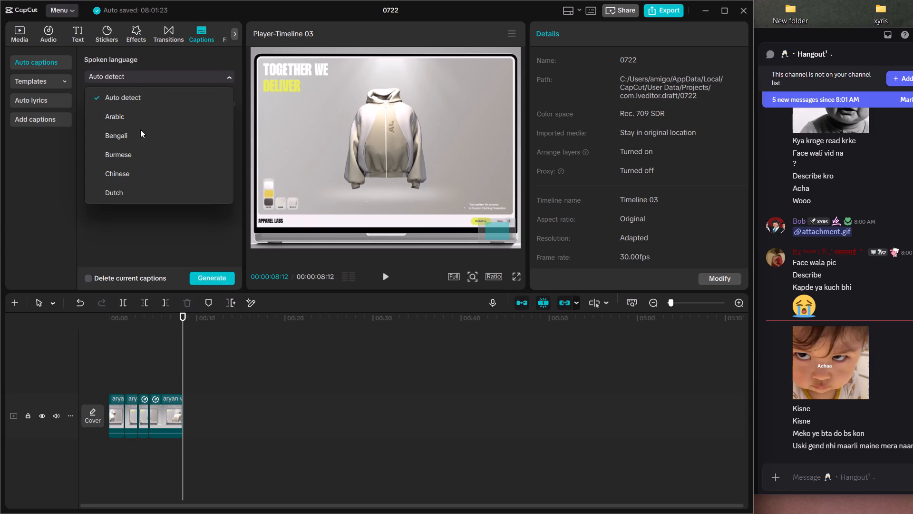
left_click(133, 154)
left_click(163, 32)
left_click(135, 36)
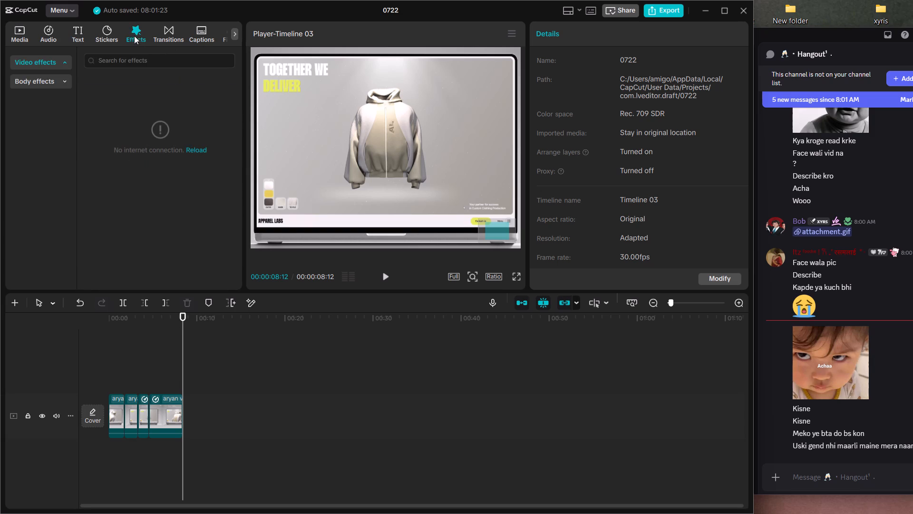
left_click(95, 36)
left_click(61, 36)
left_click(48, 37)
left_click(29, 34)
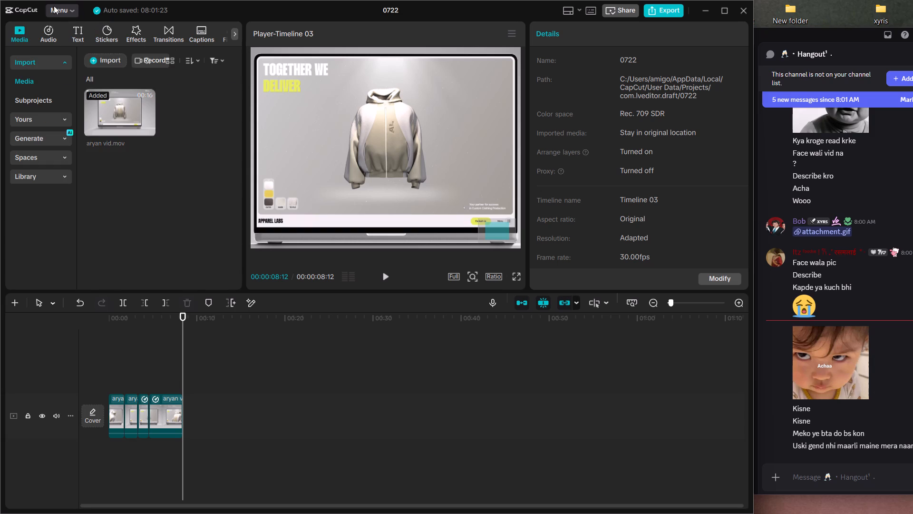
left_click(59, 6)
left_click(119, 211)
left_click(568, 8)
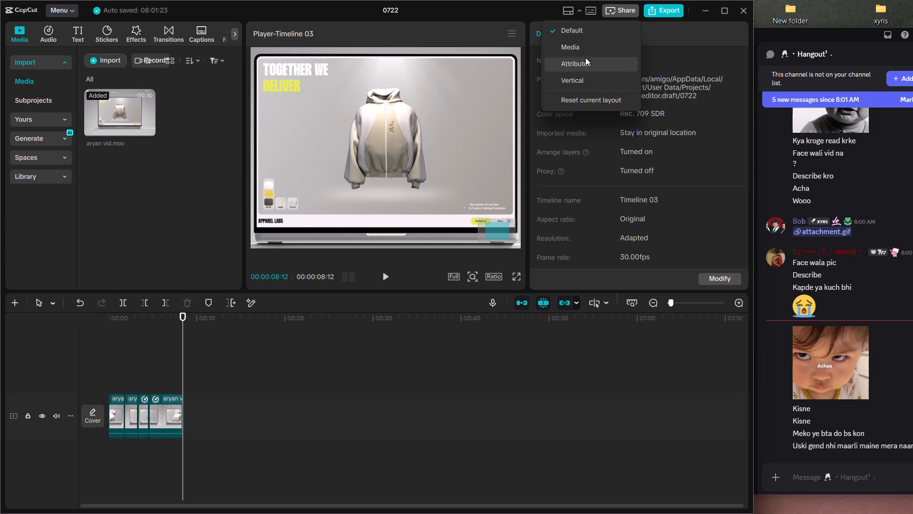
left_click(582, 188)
Open the keyboard shortcuts window to view the timeline shortcuts.
left_click(584, 10)
left_click(595, 9)
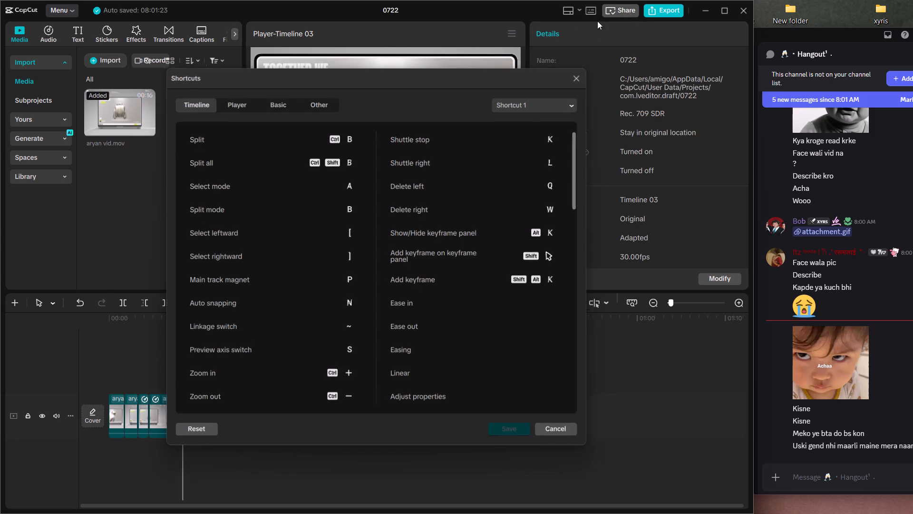
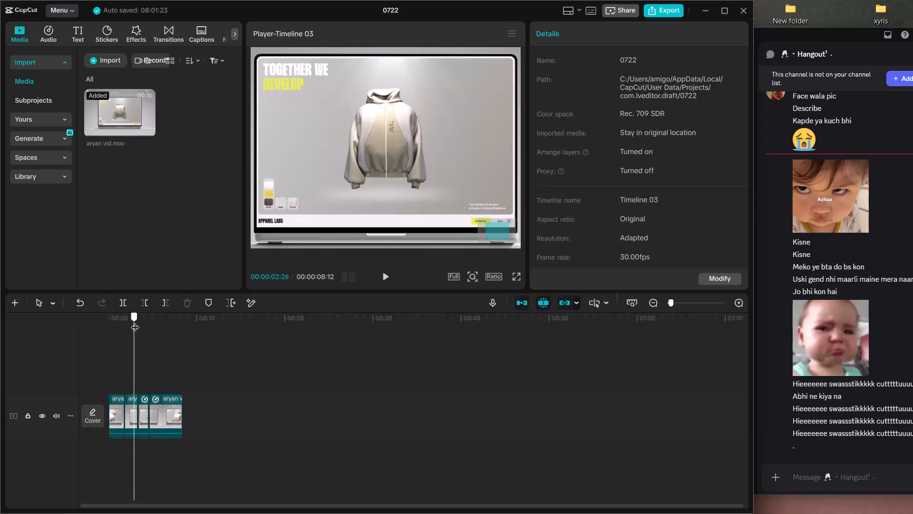
Lengthen the third aryan vid.mov clip by about 1.2 seconds by extending its end, keeping the final clip directly after it.
left_click(149, 416)
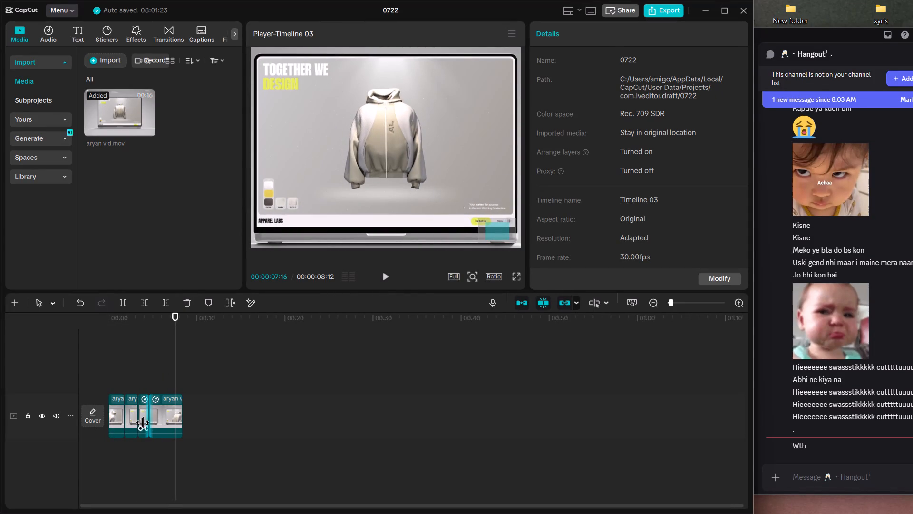
left_click(143, 423)
left_click_drag(148, 418, 258, 415)
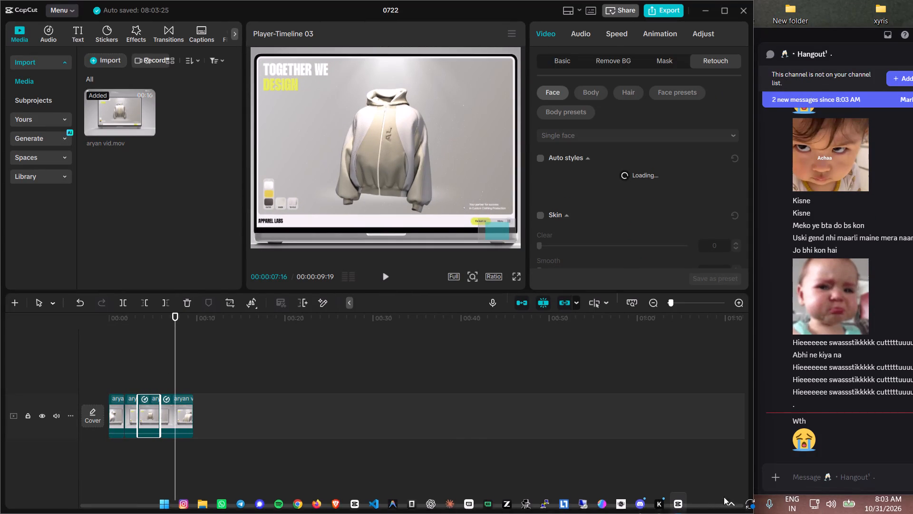
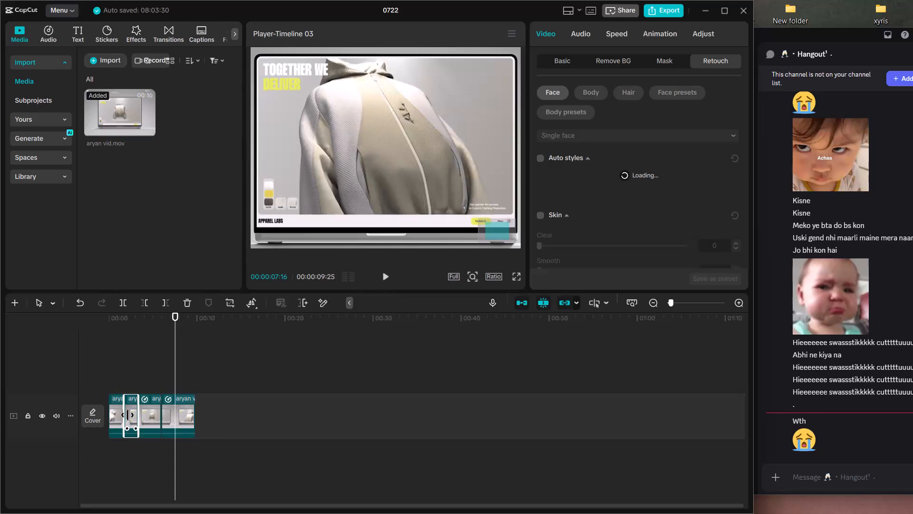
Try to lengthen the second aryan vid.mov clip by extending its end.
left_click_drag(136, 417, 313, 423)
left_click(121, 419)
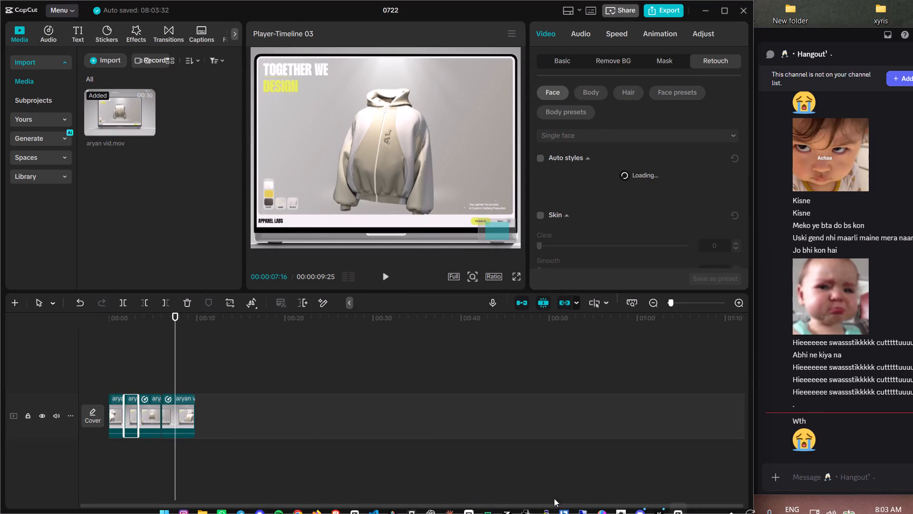
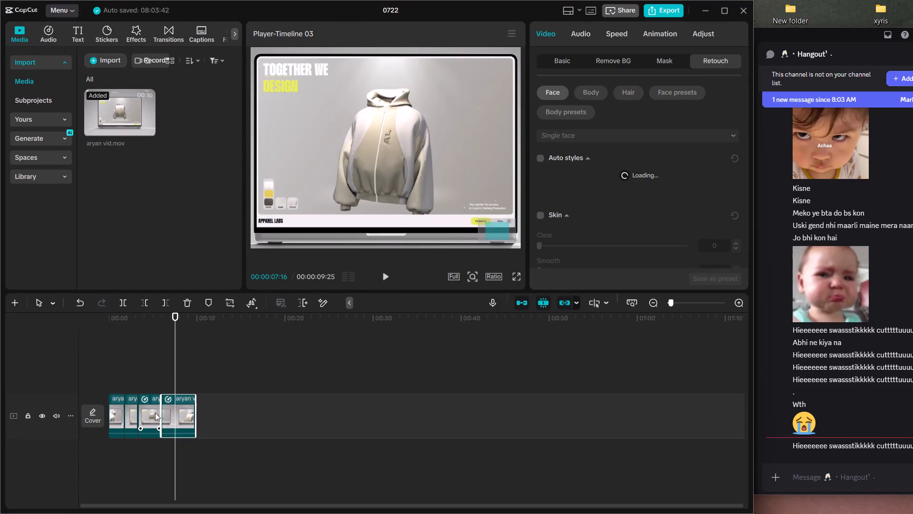
Lengthen the fourth aryan vid.mov clip to about 6 seconds by repeatedly extending its start to reveal earlier footage.
left_click_drag(161, 410, 115, 410)
left_click_drag(160, 411, 93, 413)
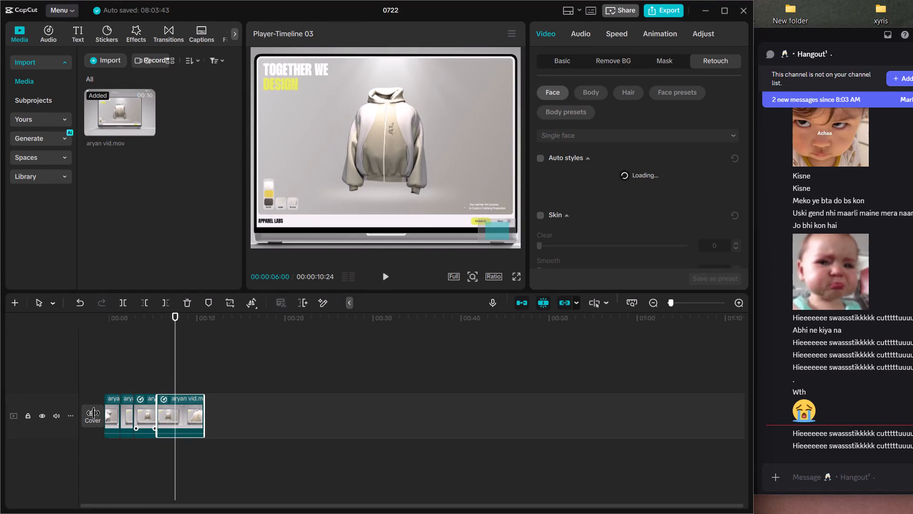
left_click_drag(93, 413, 85, 411)
left_click_drag(162, 414, 103, 411)
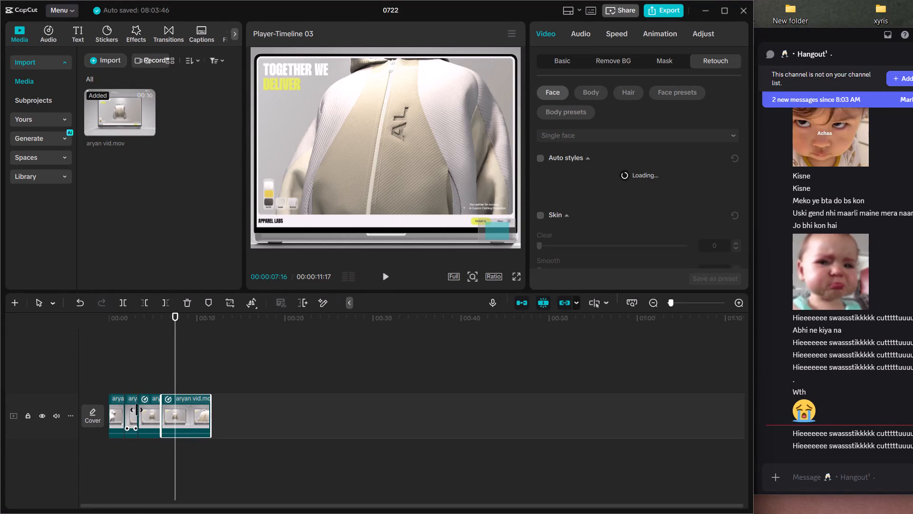
left_click_drag(159, 413, 93, 410)
left_click_drag(161, 413, 155, 414)
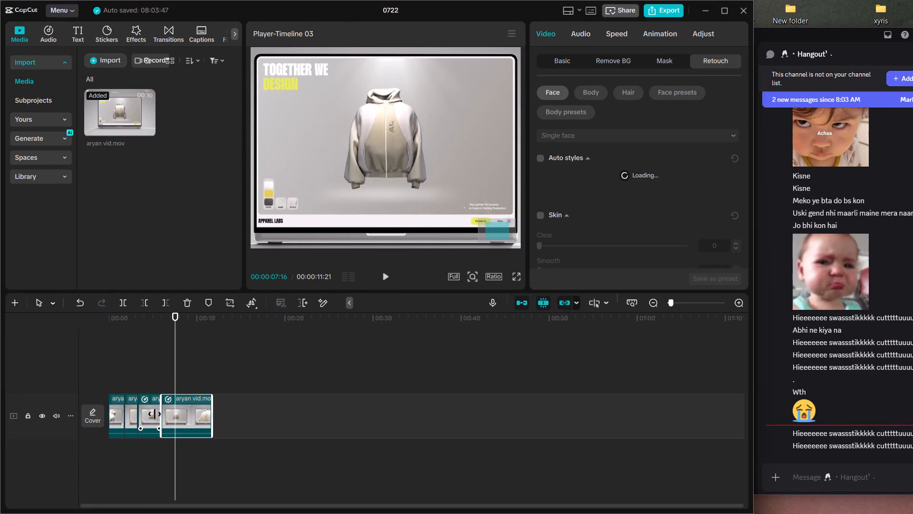
left_click_drag(155, 414, 79, 405)
left_click_drag(160, 411, 94, 402)
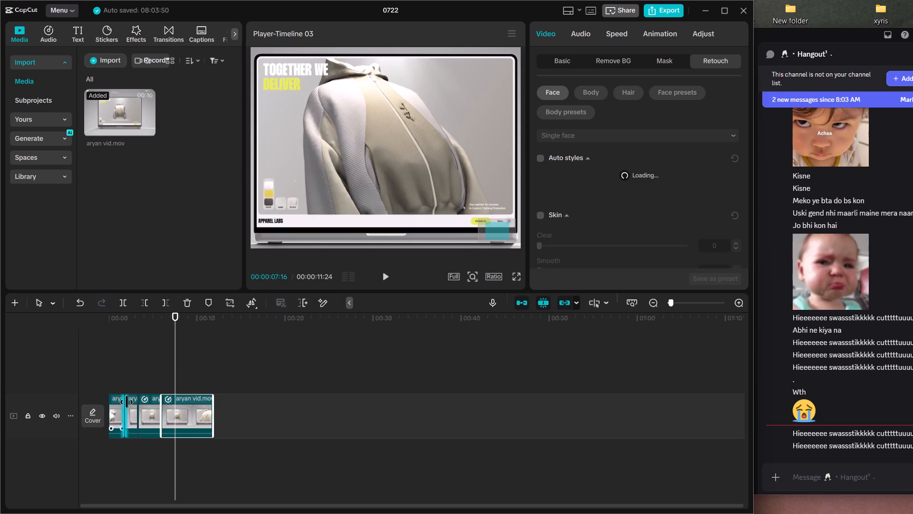
Lengthen the third aryan vid.mov clip slightly to about 3 seconds by extending its end and start, then deselect it.
left_click(138, 407)
left_click(144, 413)
left_click_drag(160, 417, 285, 441)
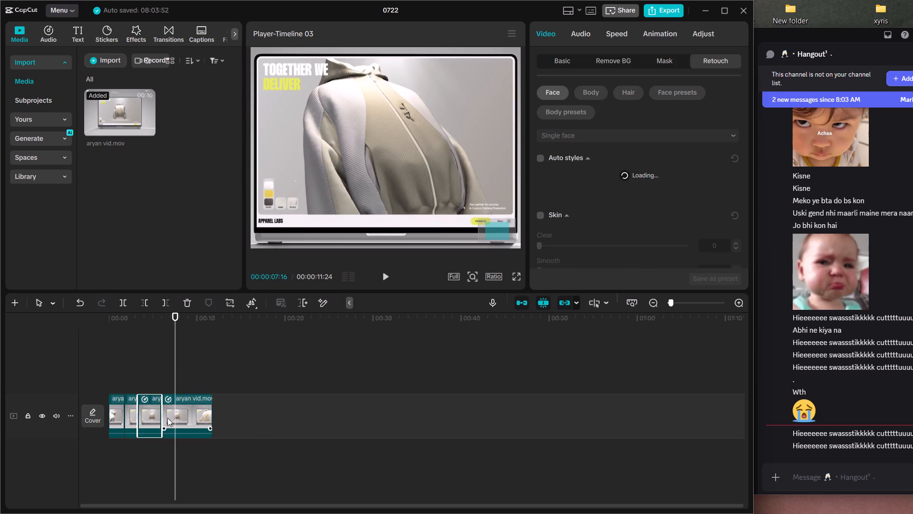
left_click_drag(137, 415, 87, 405)
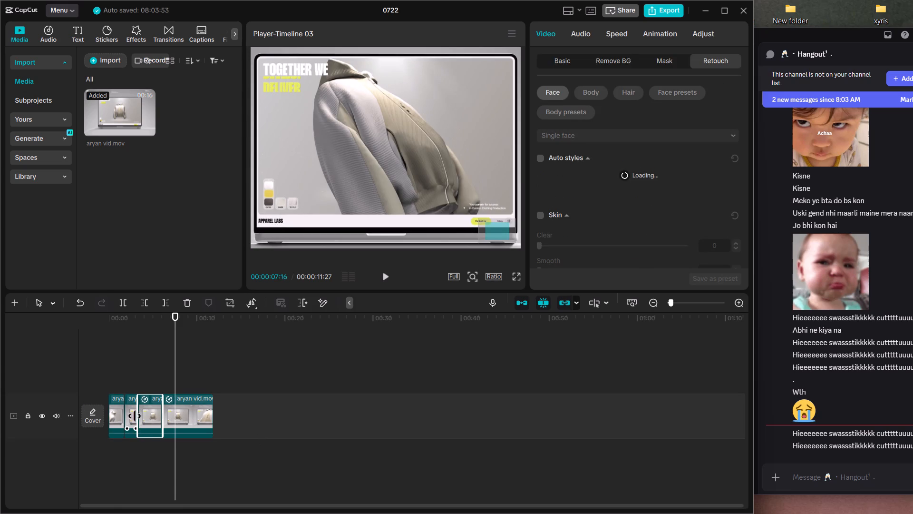
left_click_drag(135, 416, 65, 402)
left_click_drag(136, 412, 92, 413)
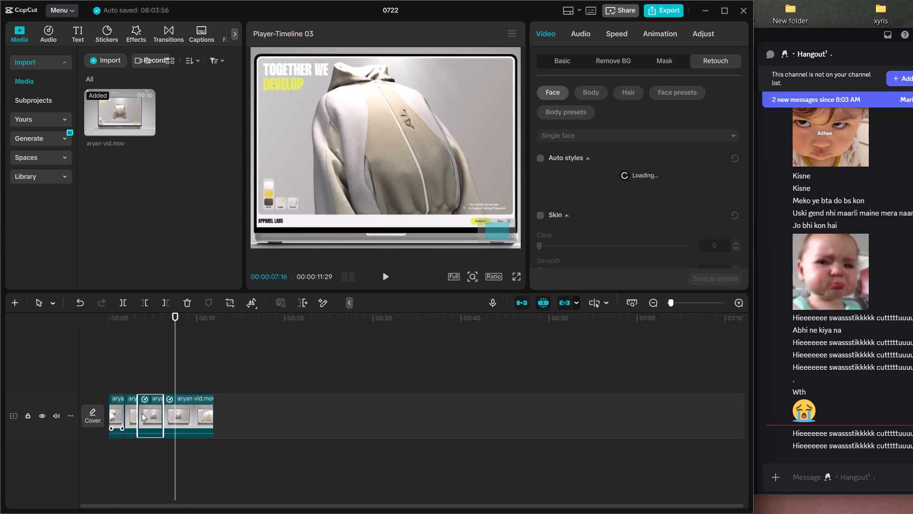
left_click(157, 415)
left_click_drag(164, 414, 199, 420)
left_click(161, 408)
left_click(286, 430)
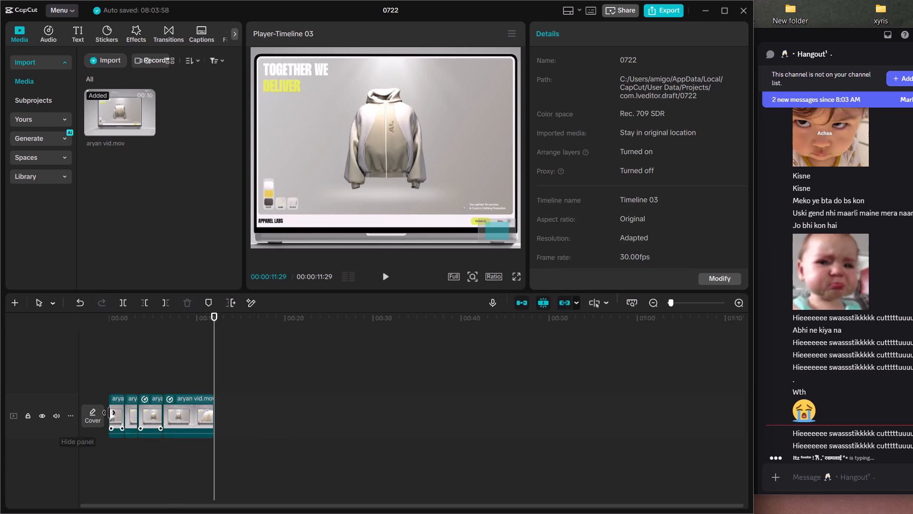
Add the full aryan vid.mov from the media library to the main track, directly after the fourth clip.
left_click_drag(121, 114, 304, 372)
left_click_drag(304, 372, 241, 424)
left_click(445, 419)
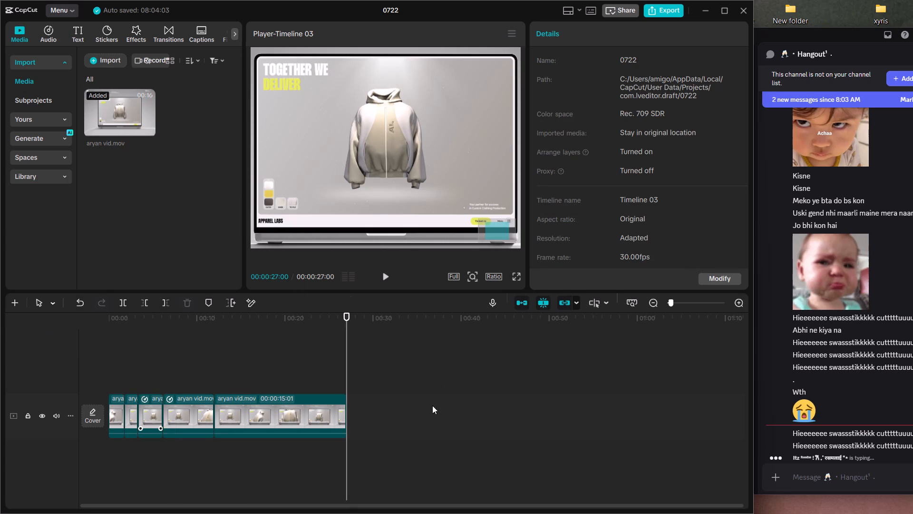
Move the playhead to about 00:00:13:06, near the beginning of the last aryan vid.mov clip.
left_click_drag(346, 320, 225, 341)
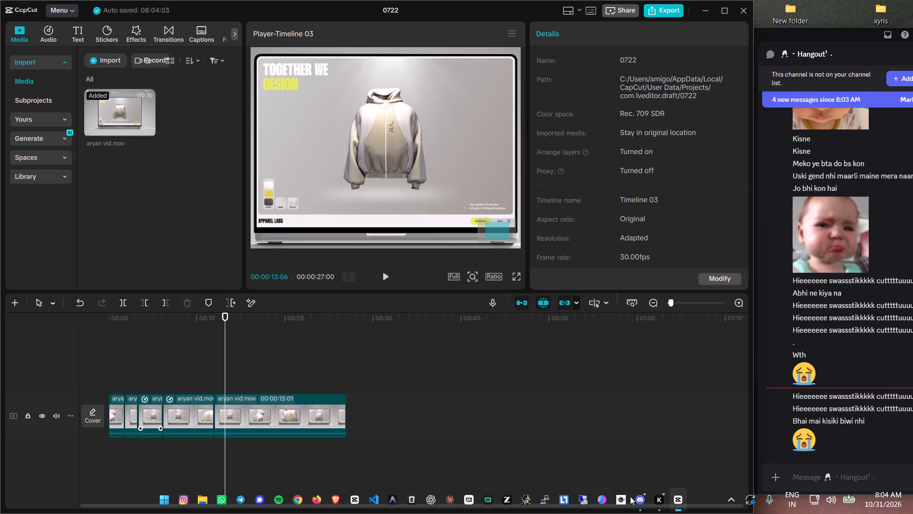
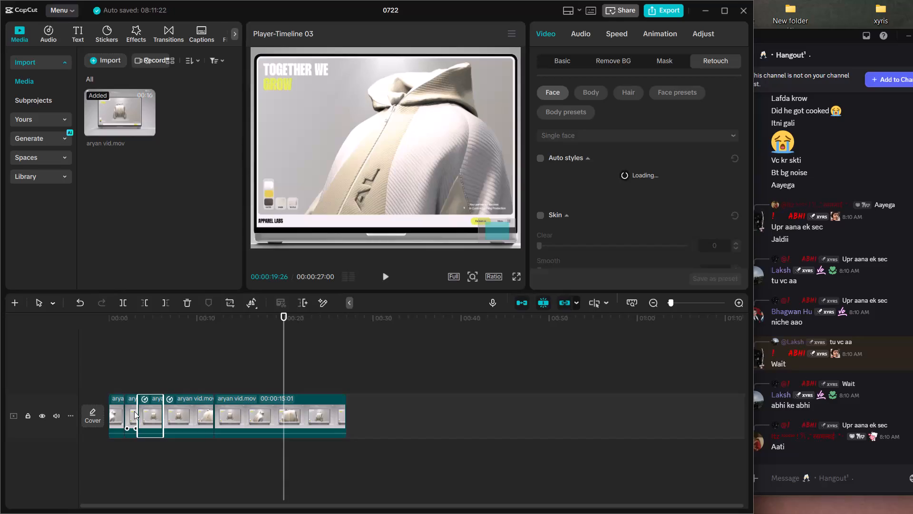
Delete the first two short aryan vid.mov clips from the start of the main track.
left_click(134, 411)
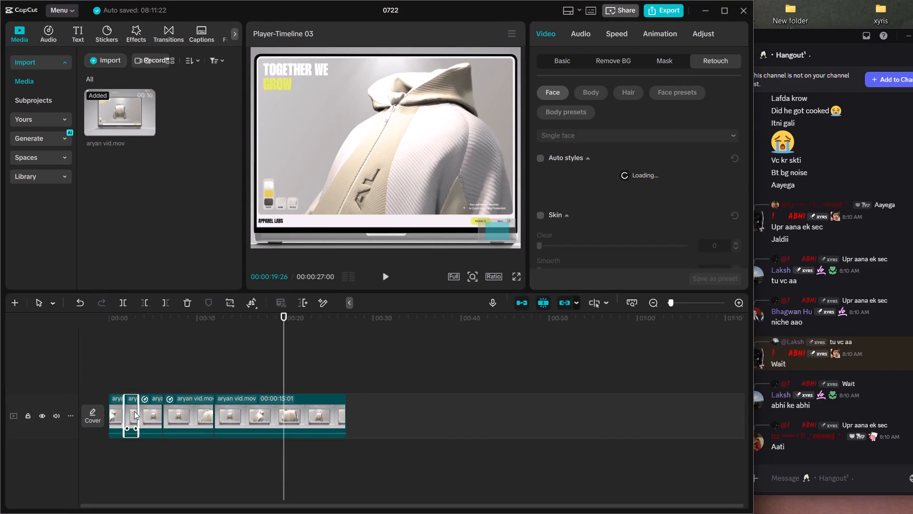
key("Delete")
left_click(117, 412)
key("Delete")
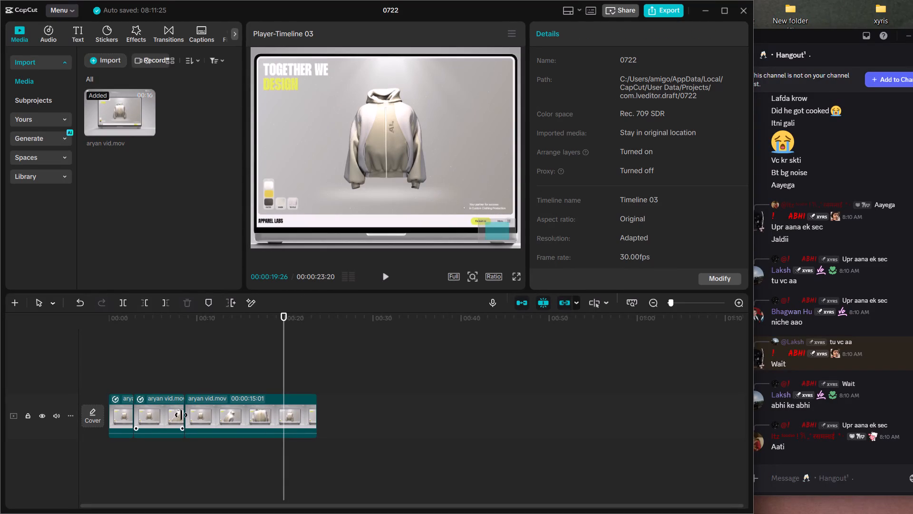
Import the Bleuz_Cafe_Jaipur MP4 from the bleuz cafe web folder in Videos into the media library.
left_click(110, 59)
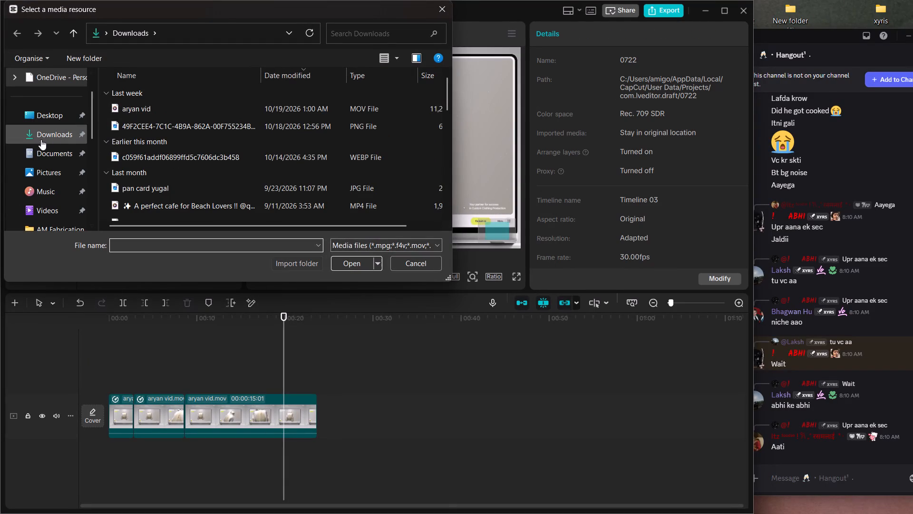
left_click(40, 139)
left_click(56, 176)
left_click(56, 188)
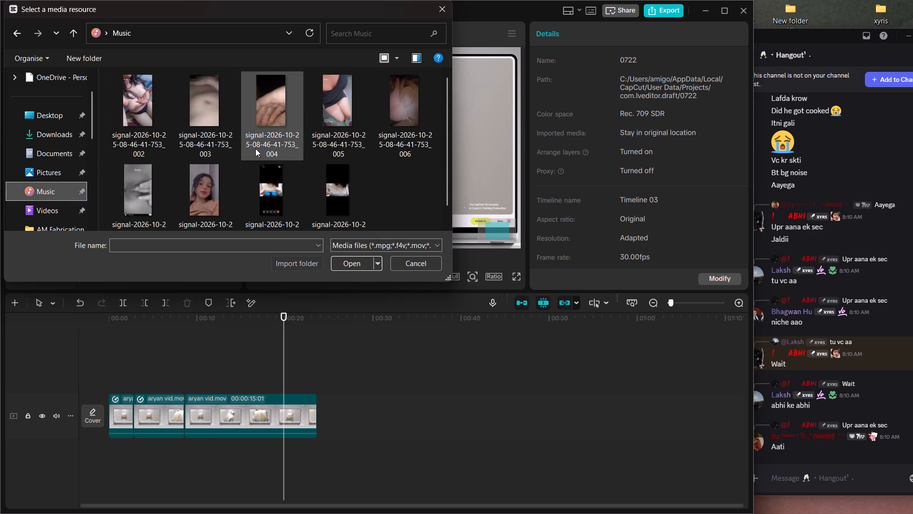
scroll(240, 182, "down", 12)
scroll(399, 162, "up", 8)
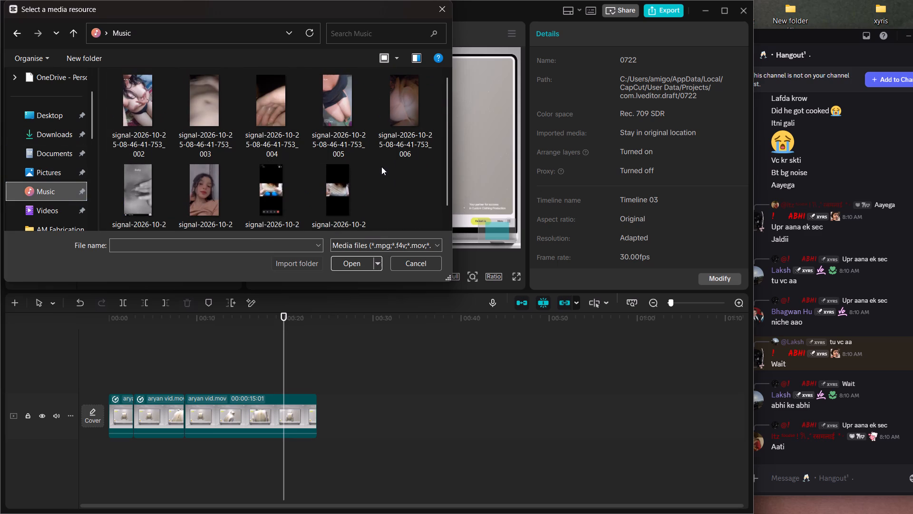
left_click(208, 105)
left_click(40, 182)
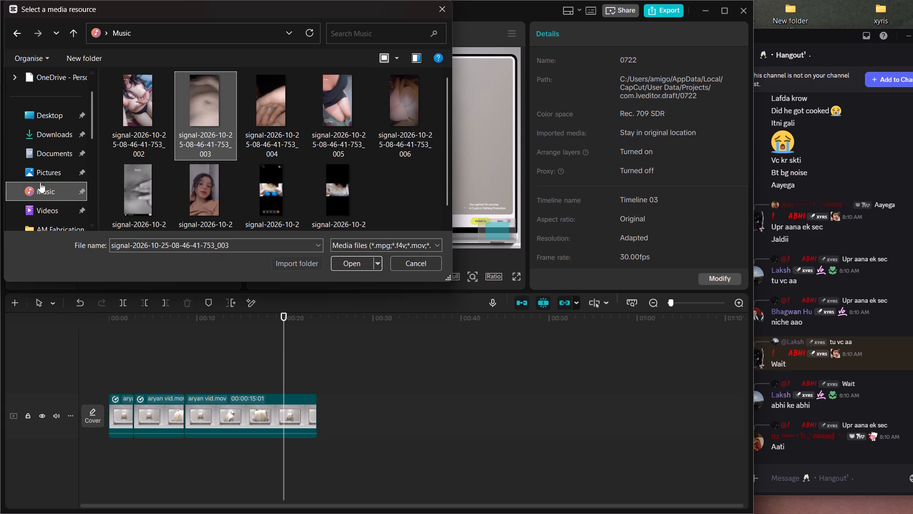
left_click(46, 209)
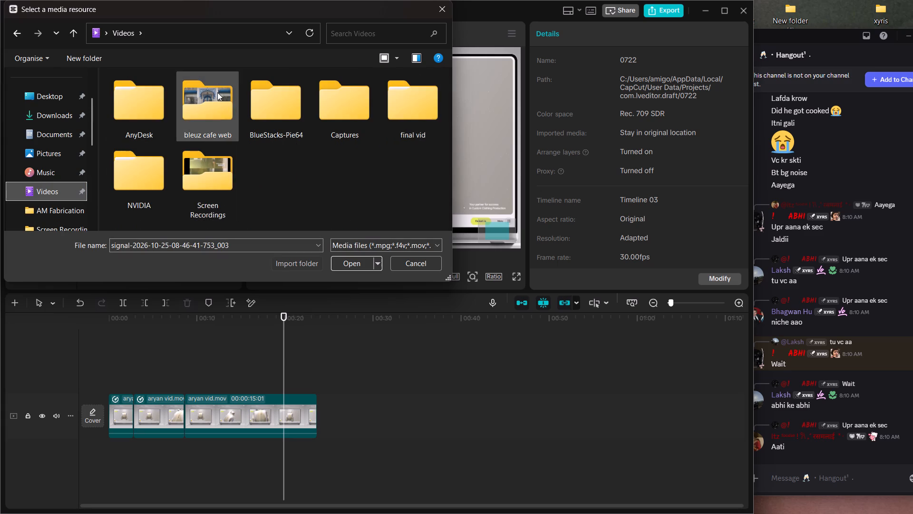
double_click(217, 92)
left_click(149, 124)
left_click(346, 264)
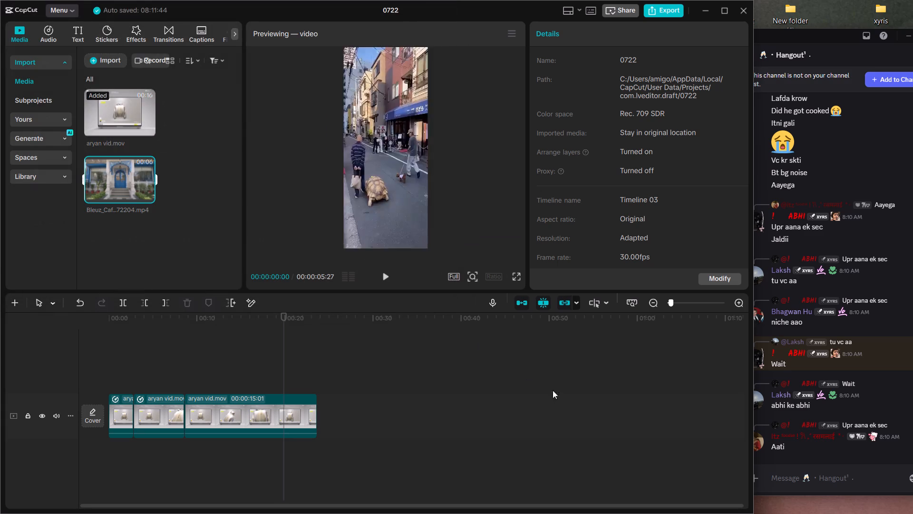
Add the Bleuz_Cafe_Jaipur video from the media library to the end of the main track, after the last aryan vid.mov clip.
left_click_drag(107, 156, 297, 317)
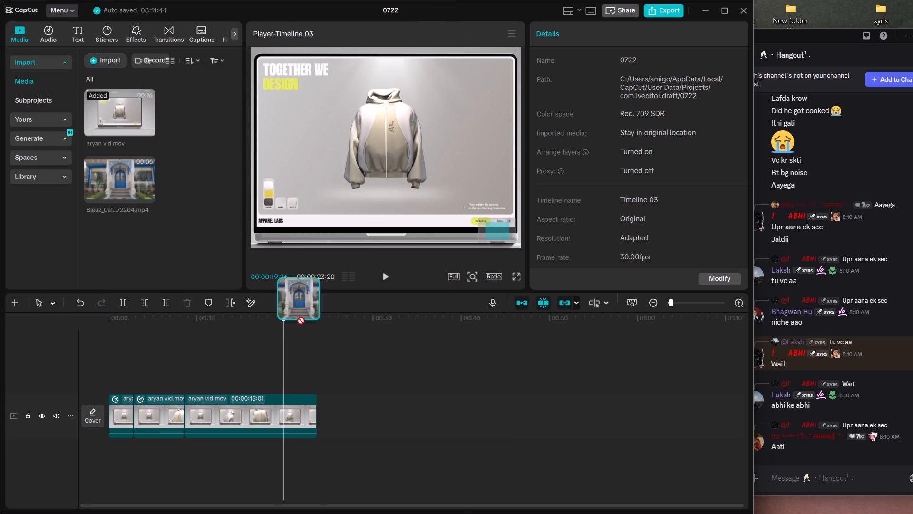
left_click_drag(297, 317, 99, 164)
left_click(111, 187)
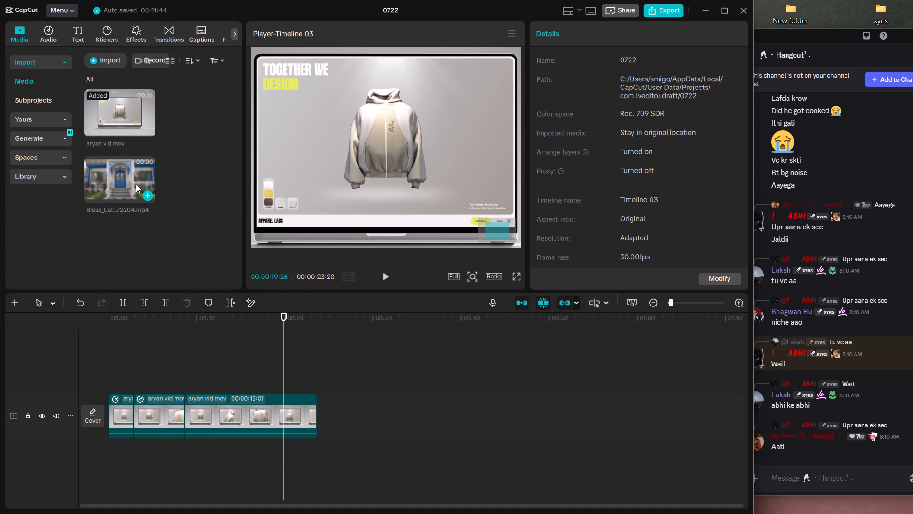
left_click_drag(122, 176, 346, 426)
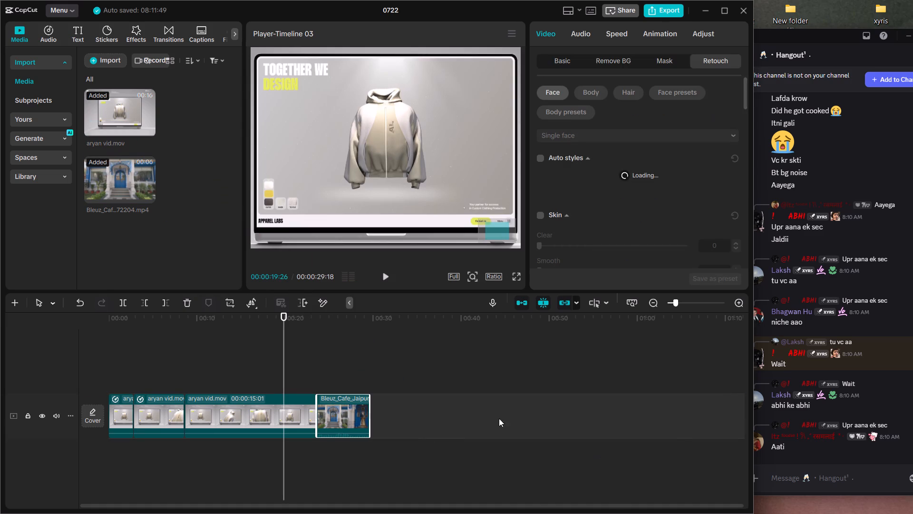
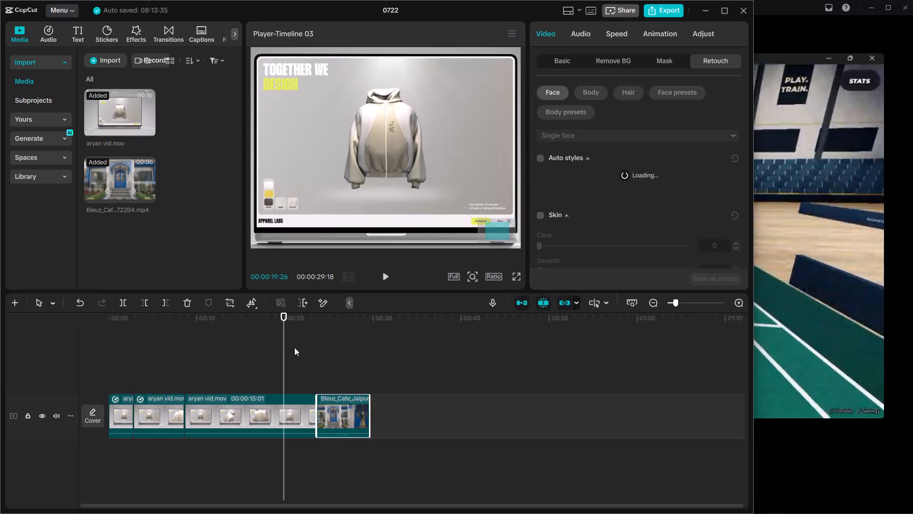
Play back the Bleuz_Cafe_Jaipur clip from near its start and pause once the café interior is in view.
left_click_drag(283, 313, 309, 324)
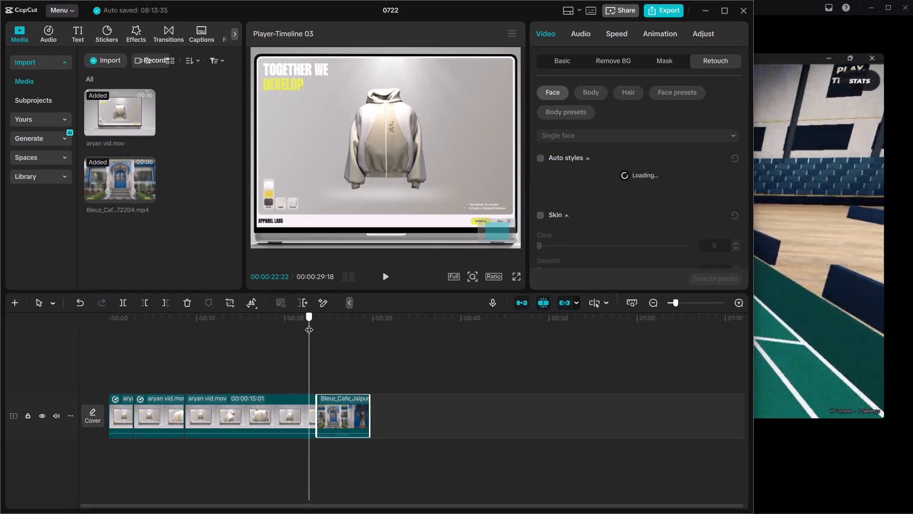
left_click_drag(309, 324, 327, 331)
left_click(384, 278)
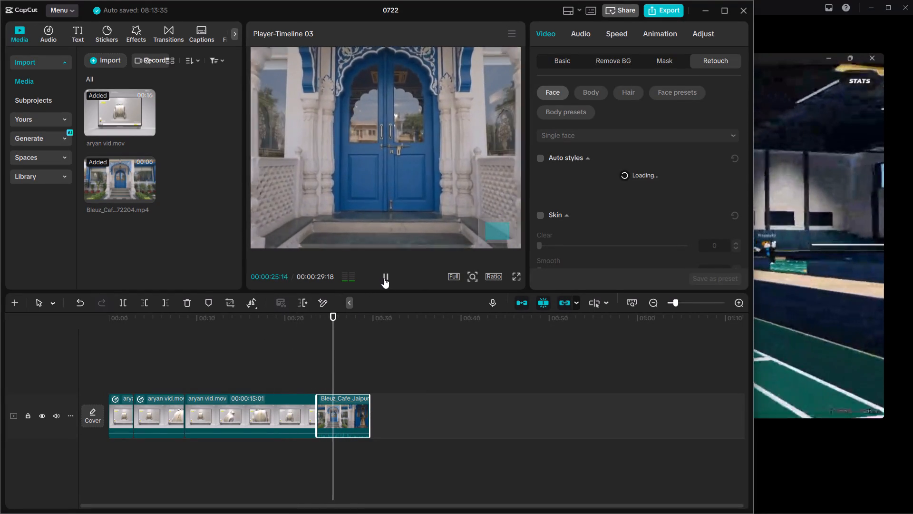
left_click(384, 278)
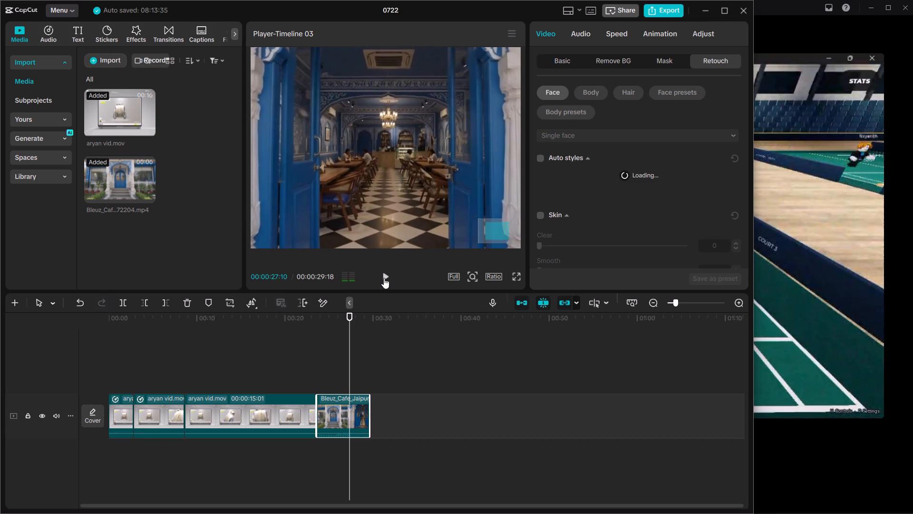
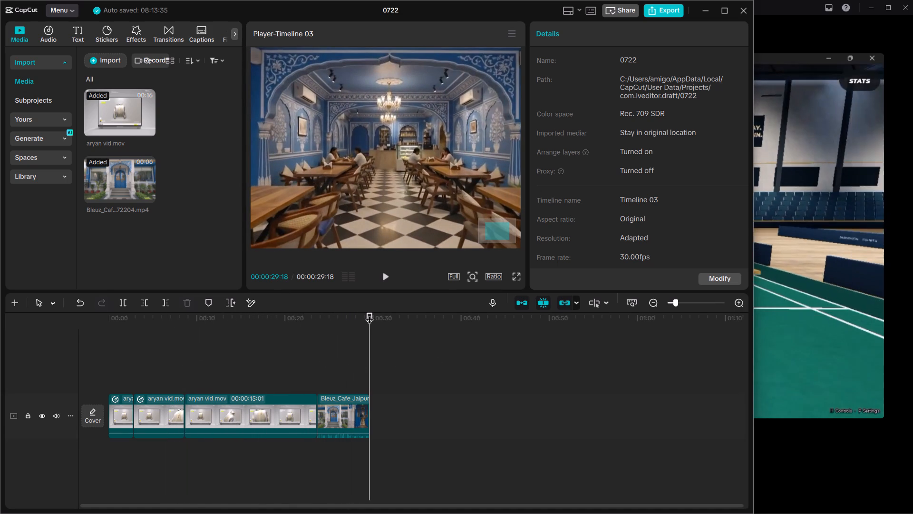
Scrub through Timeline 03 from about 4 seconds to the end of the Bleuz_Cafe_Jaipur clip to review the assembled clips.
left_click_drag(370, 314, 144, 314)
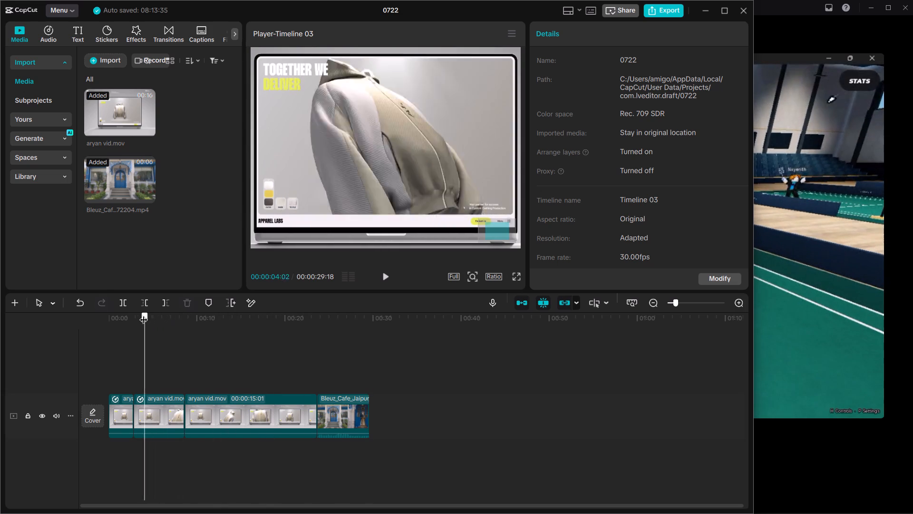
left_click_drag(144, 314, 356, 334)
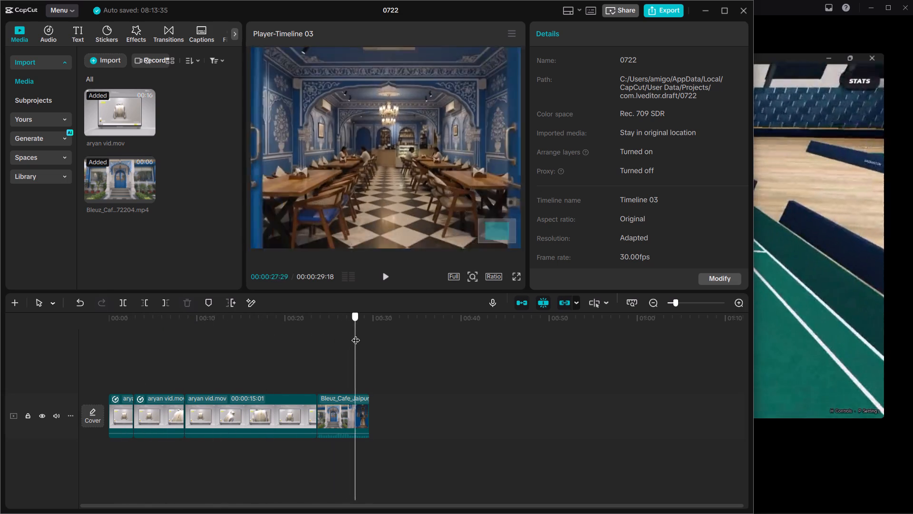
left_click_drag(356, 334, 381, 339)
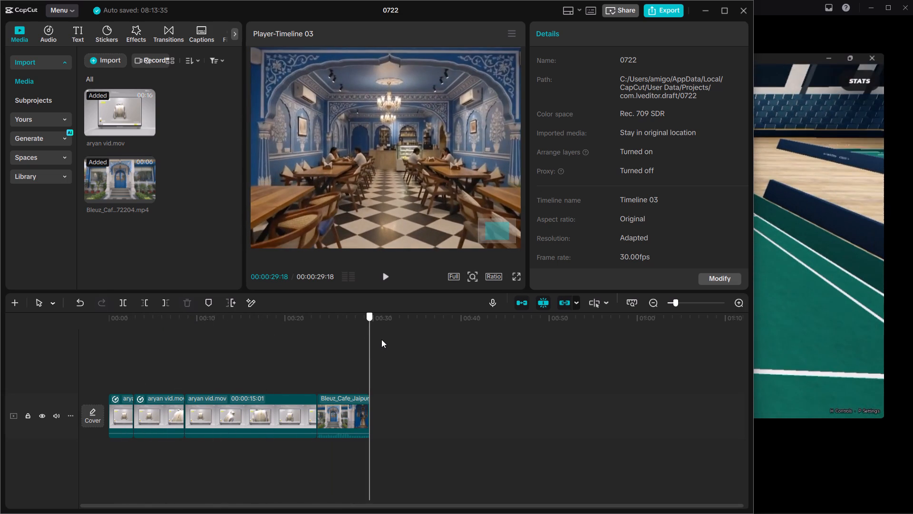
left_click_drag(381, 339, 385, 339)
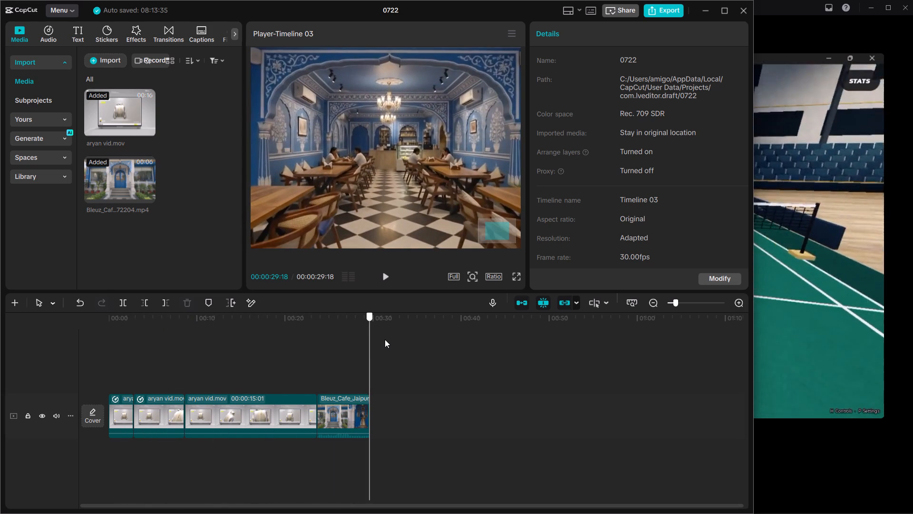
left_click_drag(385, 339, 386, 339)
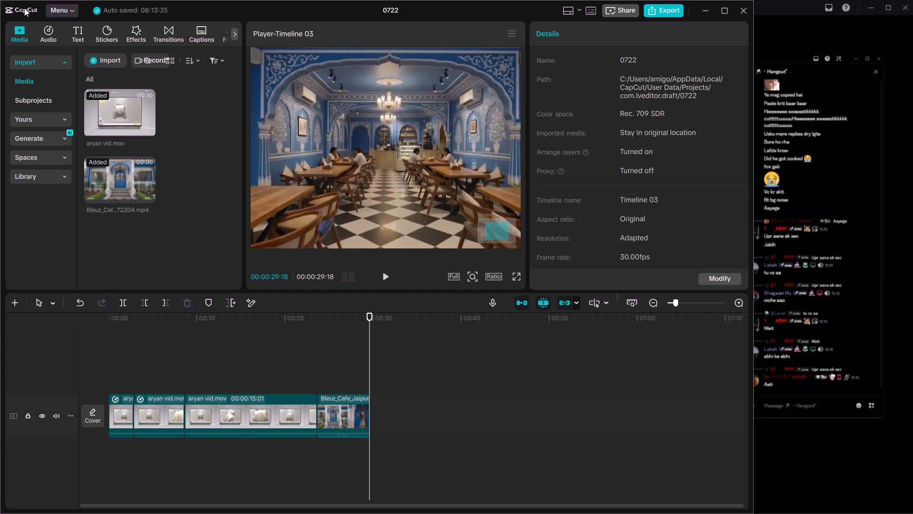
Look over the Edit and Draft sections of the application settings and close them without saving.
left_click(70, 6)
left_click(95, 99)
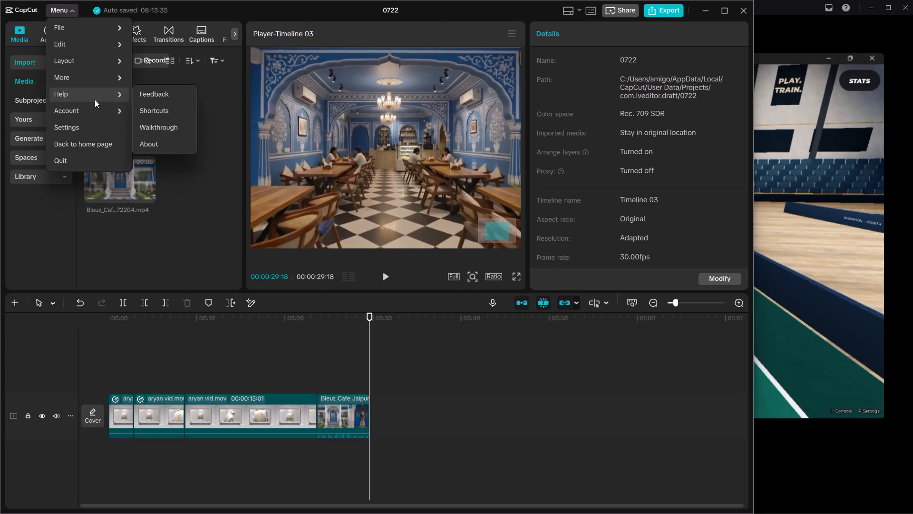
left_click(107, 109)
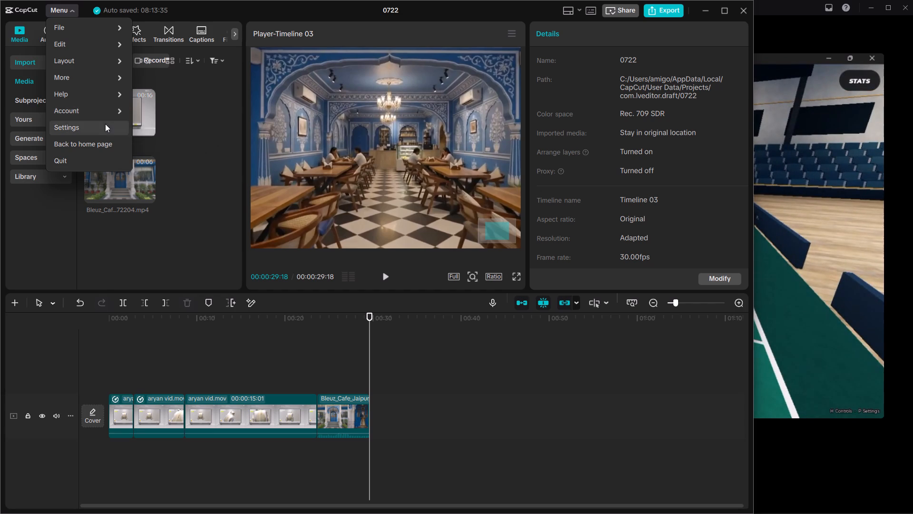
left_click(105, 124)
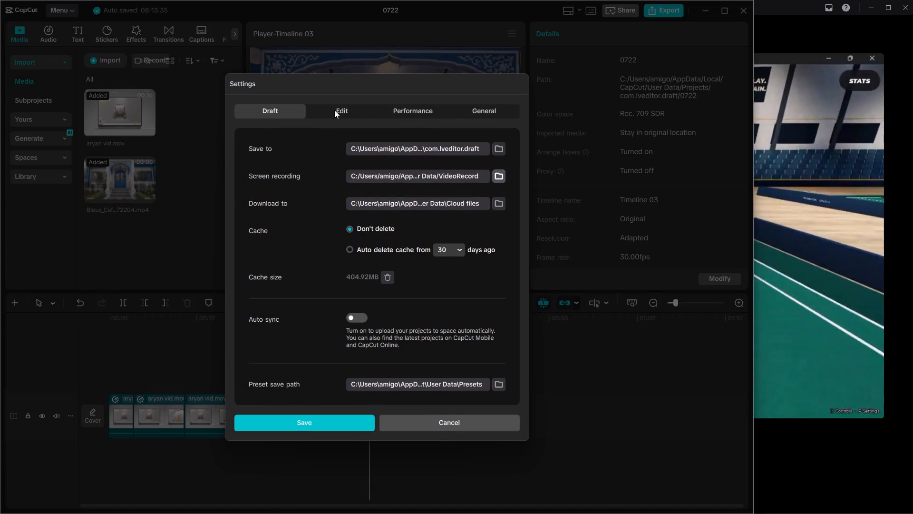
left_click(335, 110)
left_click(270, 109)
left_click(270, 94)
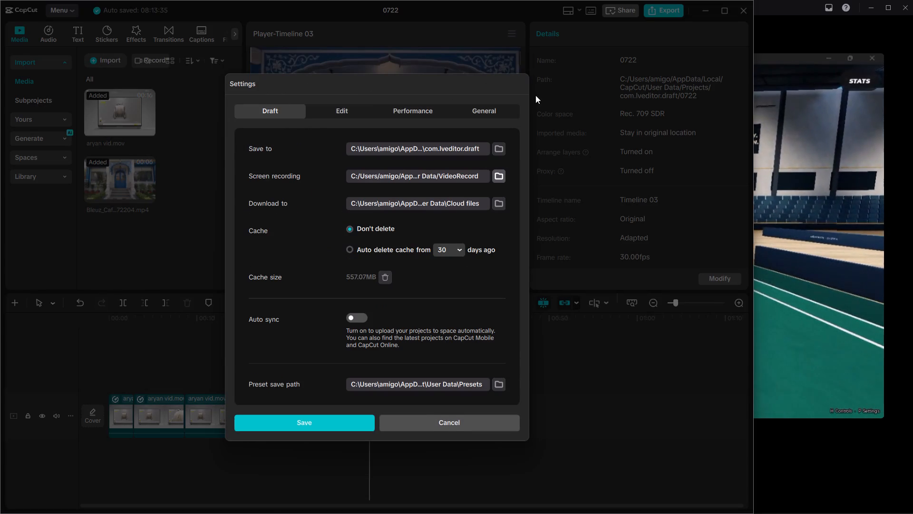
left_click(609, 223)
left_click(459, 418)
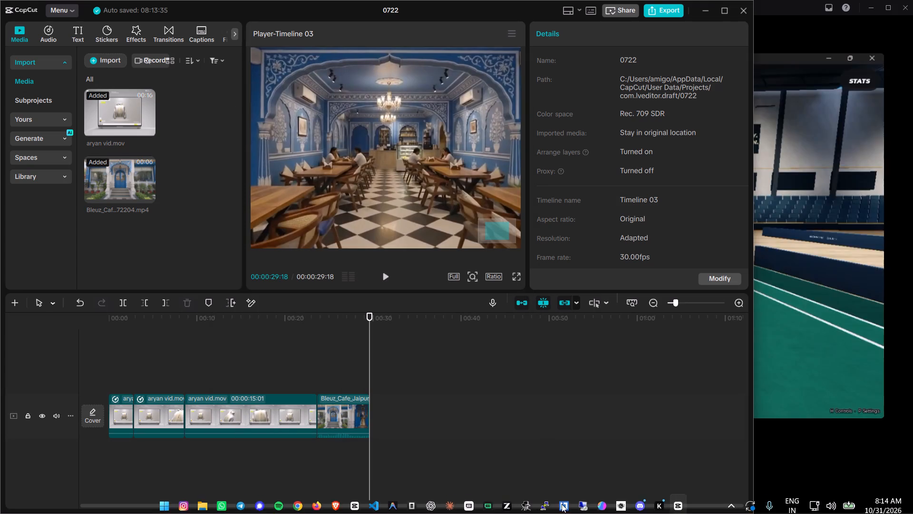
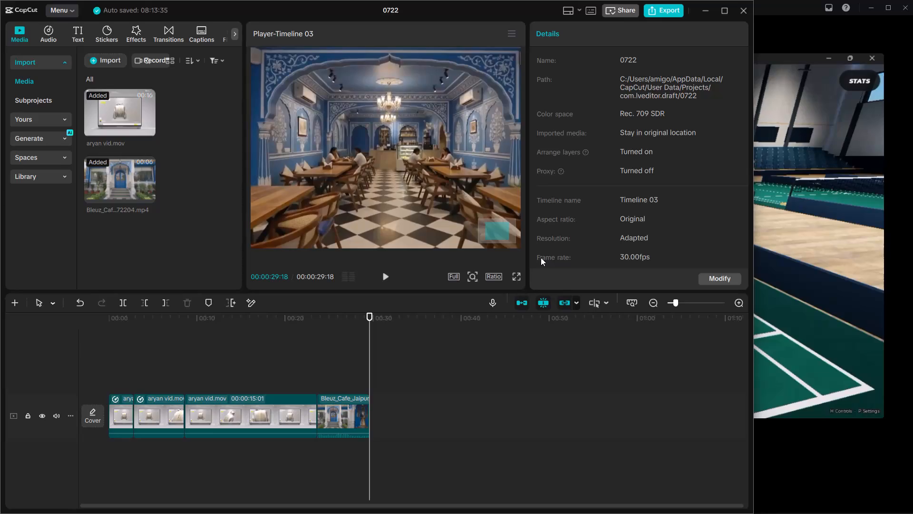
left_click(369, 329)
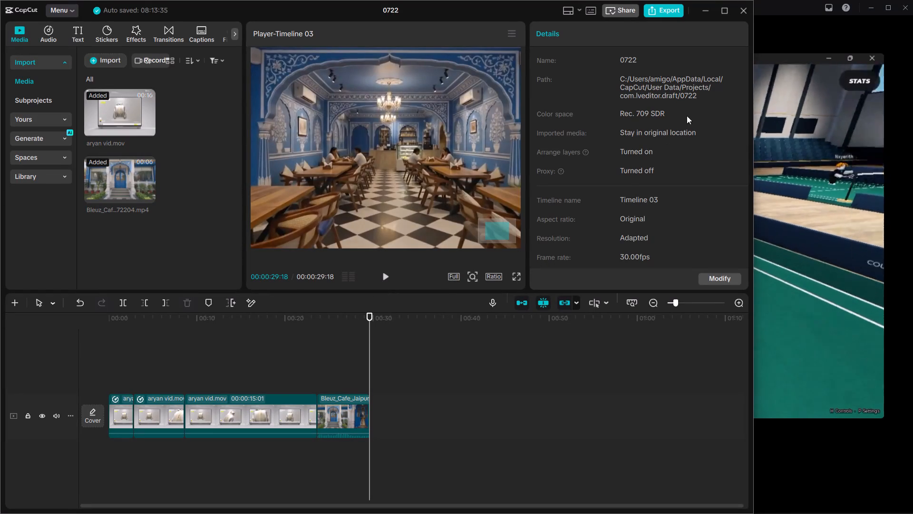
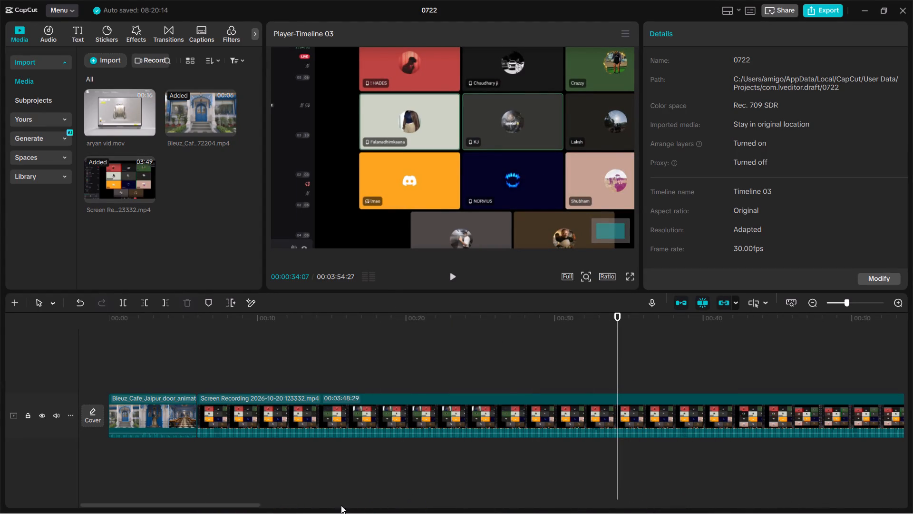
Switch to Spotify and play the song Tu Jo Hain (From "Mr. X") from the open playlist.
left_click(315, 506)
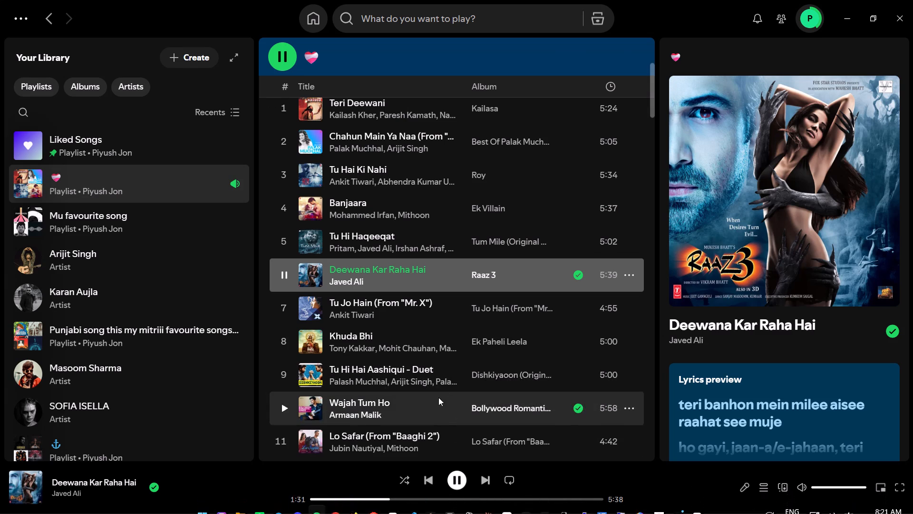
left_click(278, 310)
left_click(287, 310)
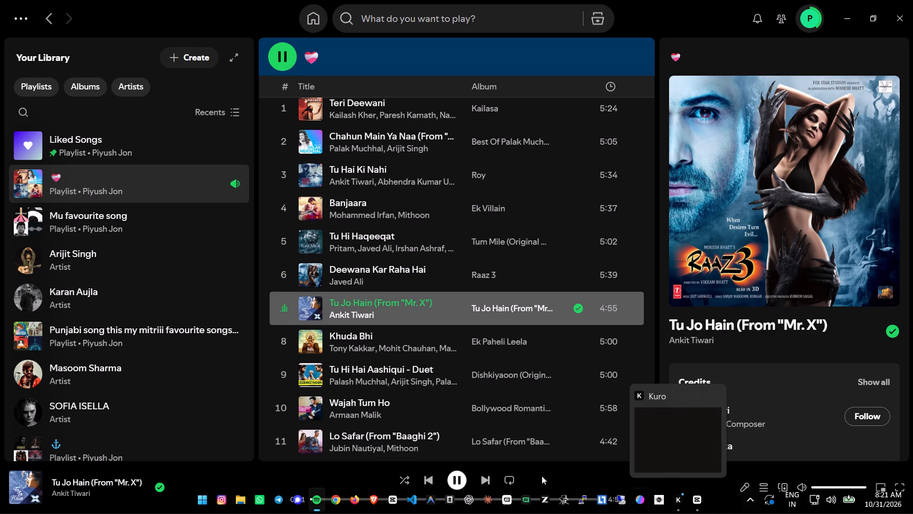
Show the hidden background app icons in the Windows system tray.
left_click(745, 496)
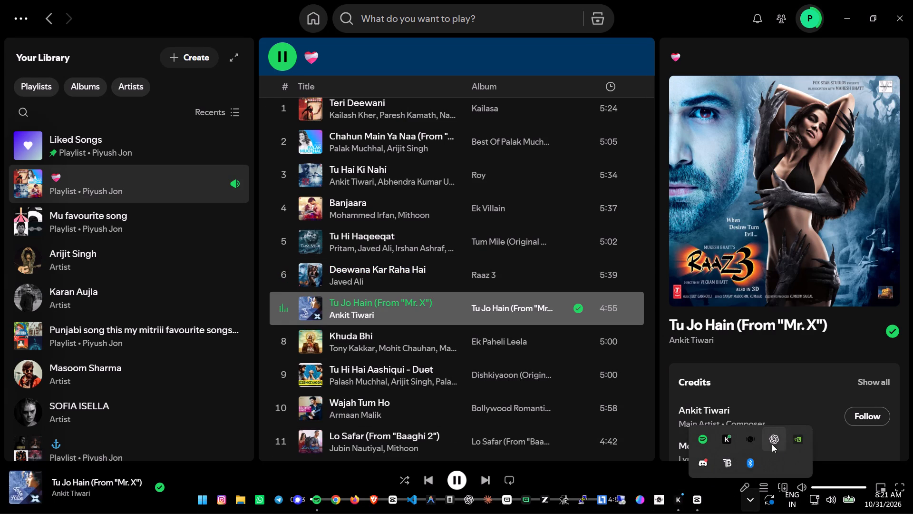
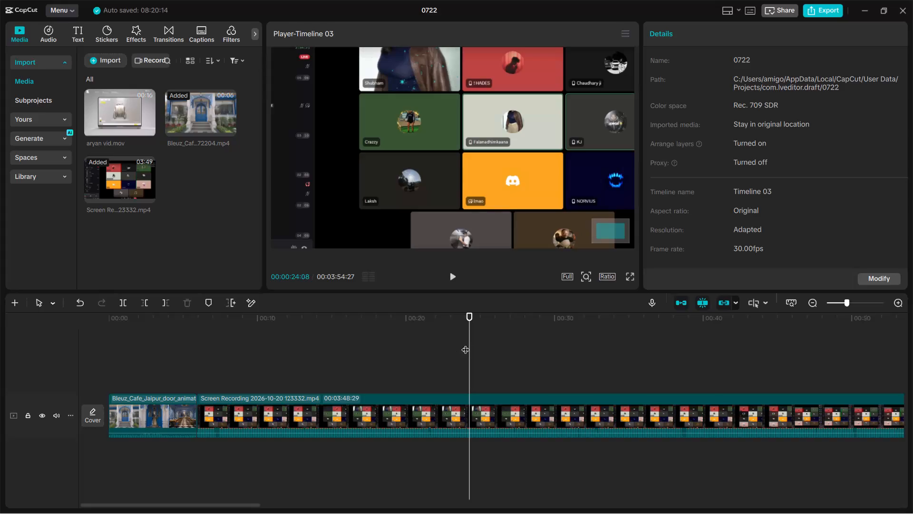
Move the Timeline 03 playhead forward to about 00:00:25:06 to preview that point of the screen recording clip.
left_click_drag(469, 344, 483, 344)
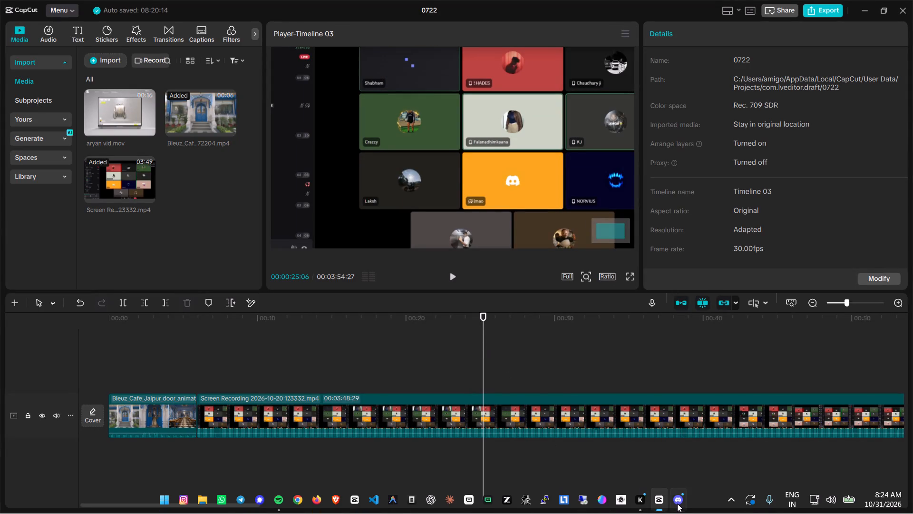
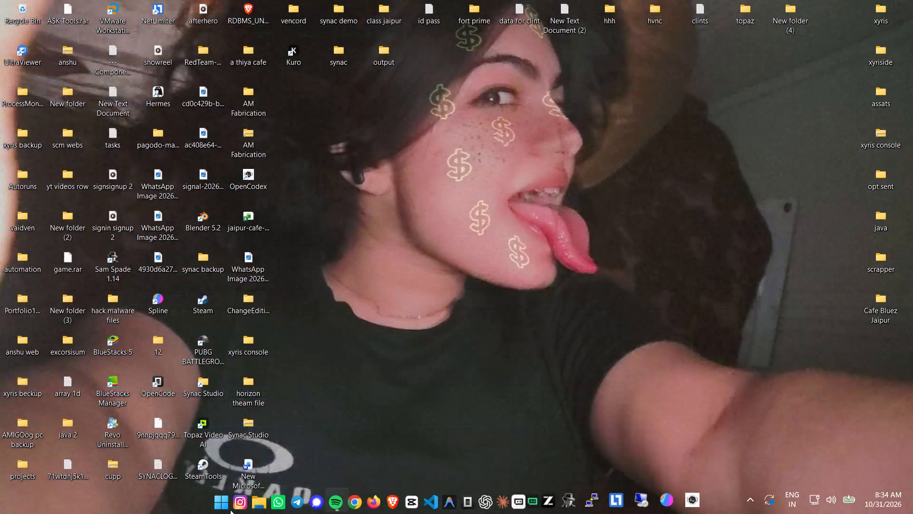
Close the Spotify window and the CapCut home window to return to the desktop.
left_click(230, 510)
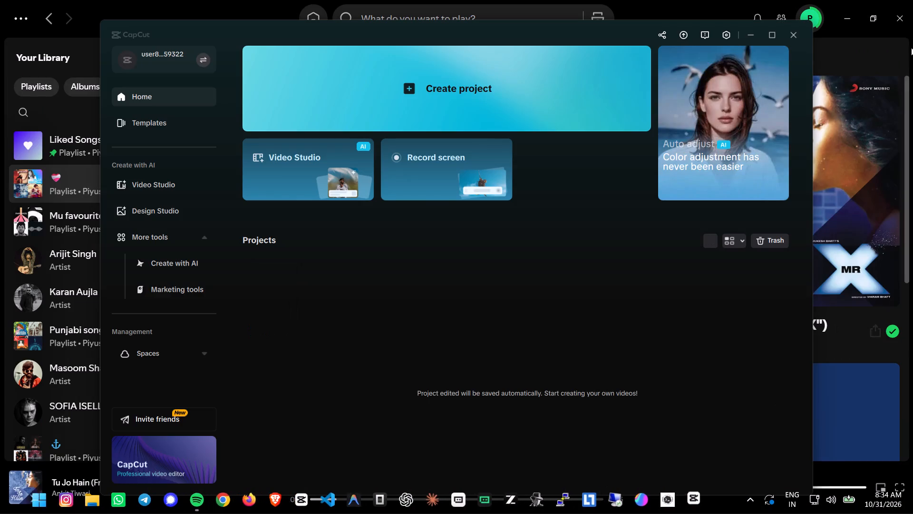
left_click(905, 0)
left_click(795, 46)
left_click(795, 39)
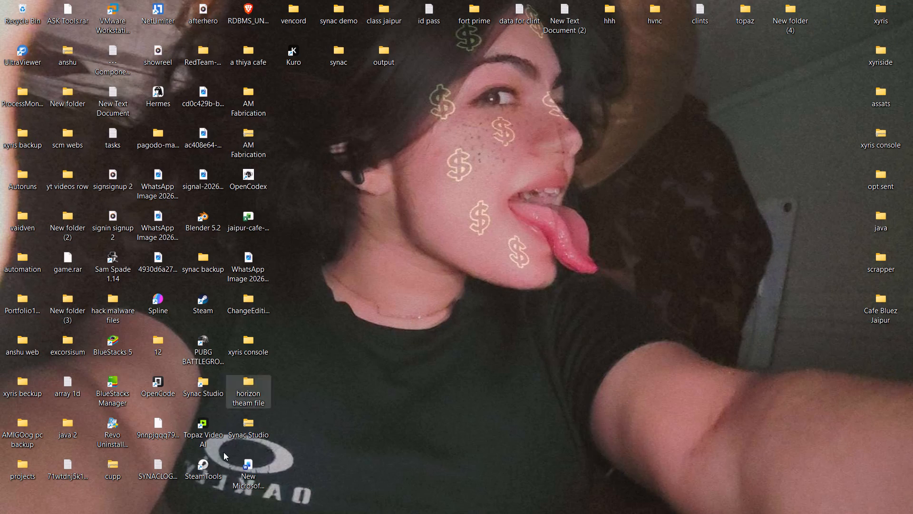
Open the Windows power options for locking, sleeping, shutting down or restarting the computer.
left_click(62, 504)
left_click(531, 461)
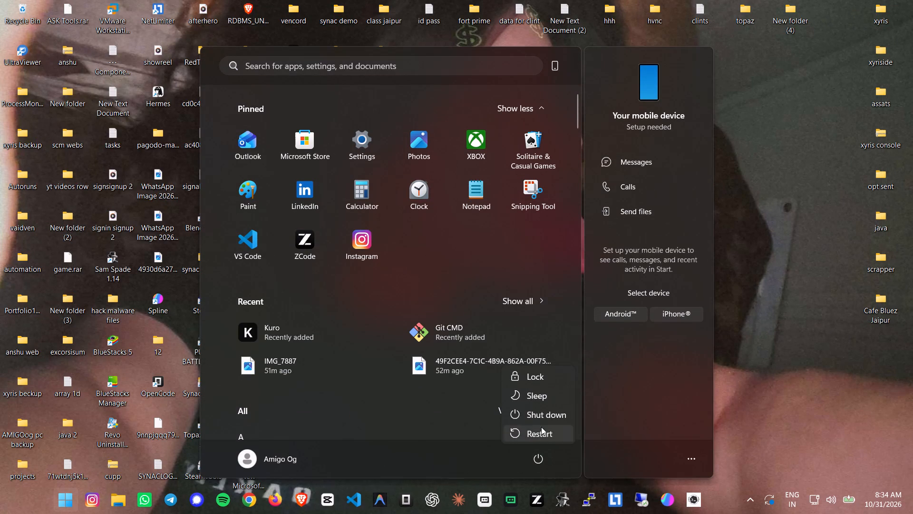